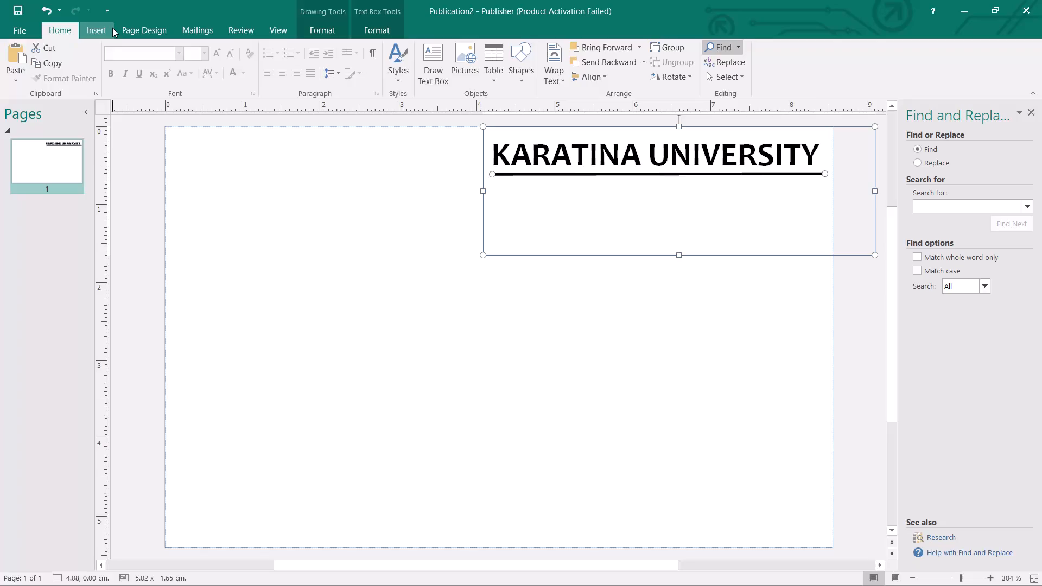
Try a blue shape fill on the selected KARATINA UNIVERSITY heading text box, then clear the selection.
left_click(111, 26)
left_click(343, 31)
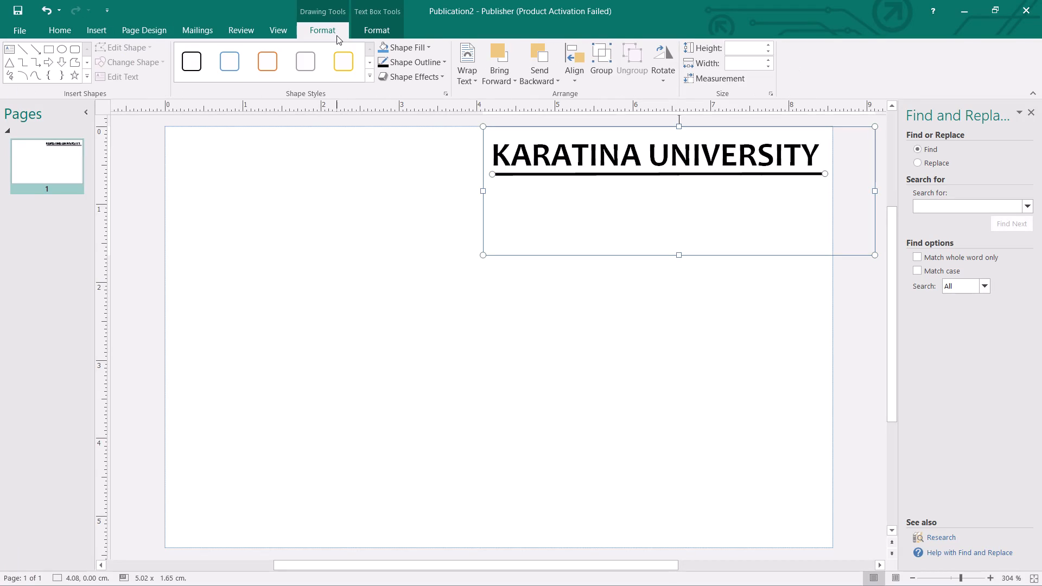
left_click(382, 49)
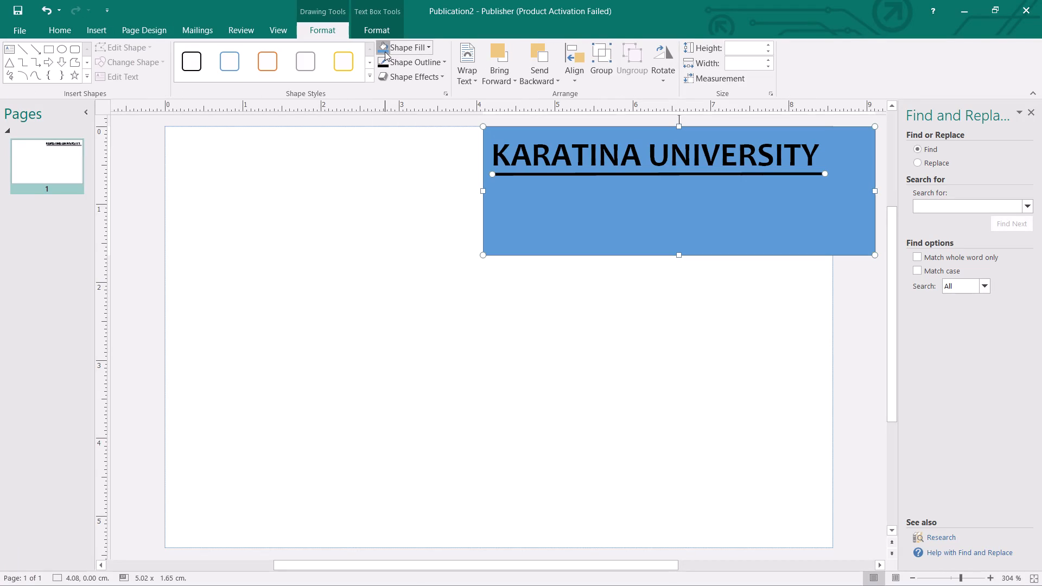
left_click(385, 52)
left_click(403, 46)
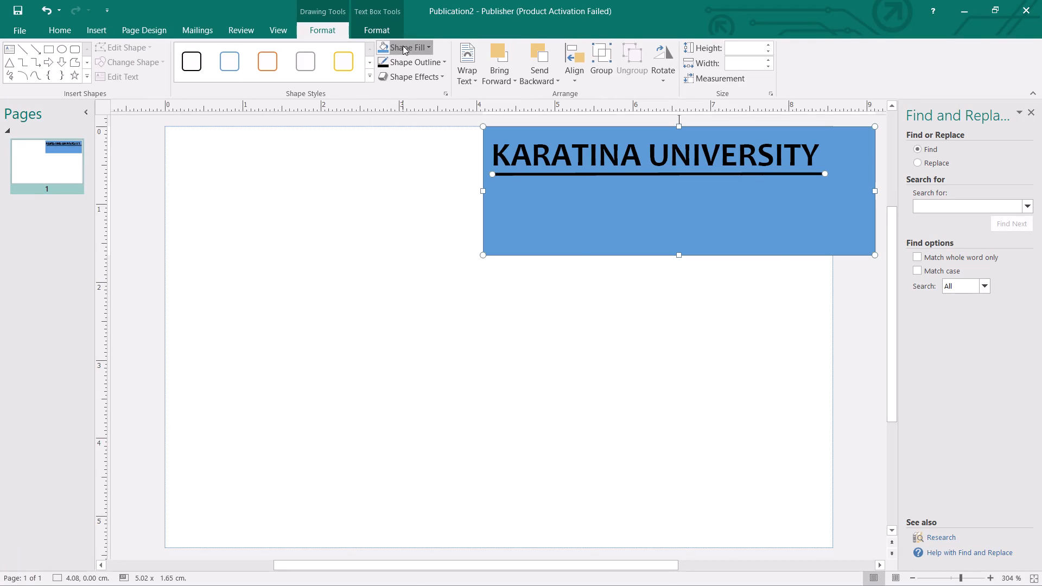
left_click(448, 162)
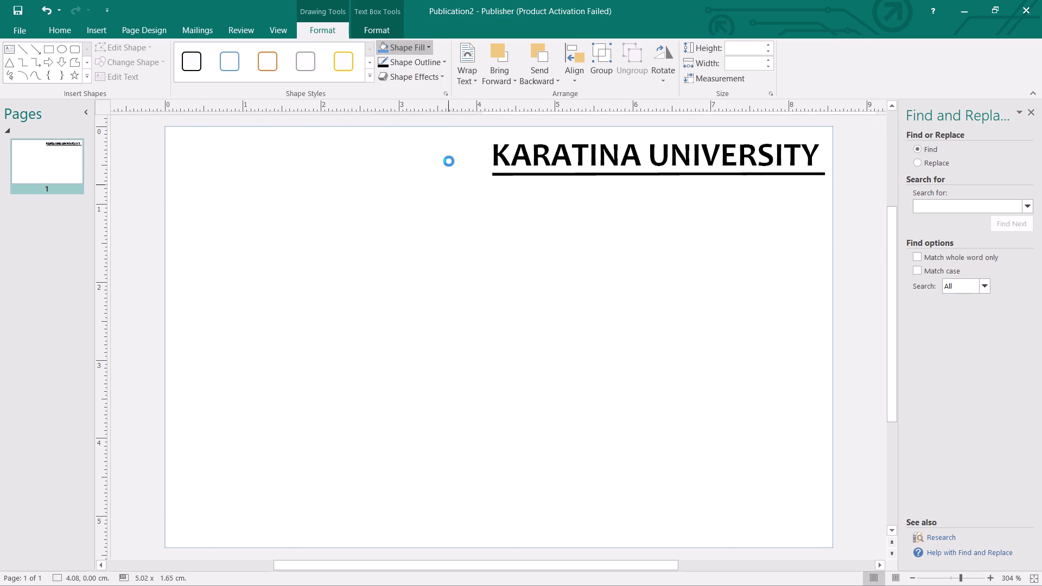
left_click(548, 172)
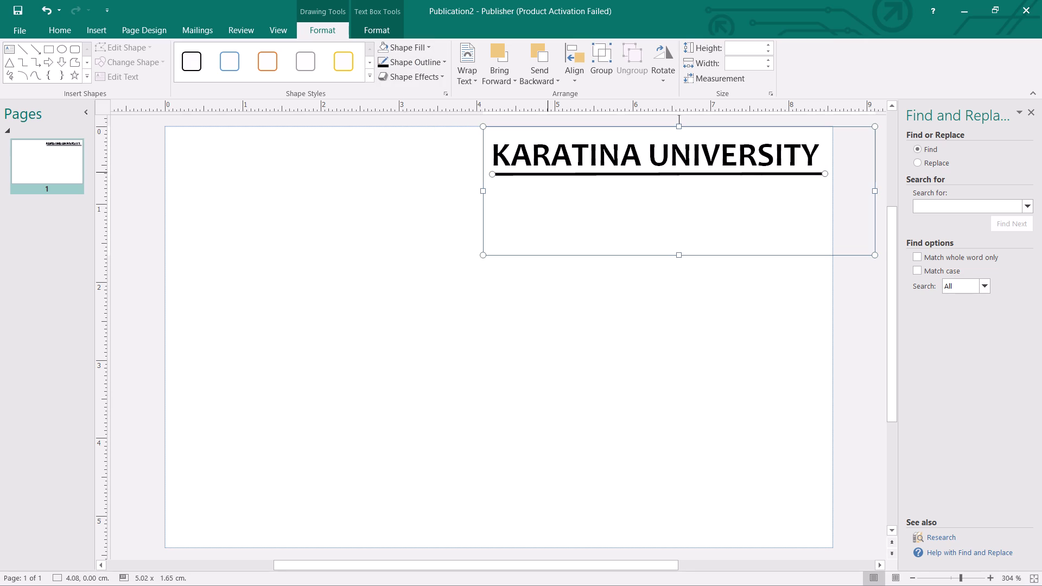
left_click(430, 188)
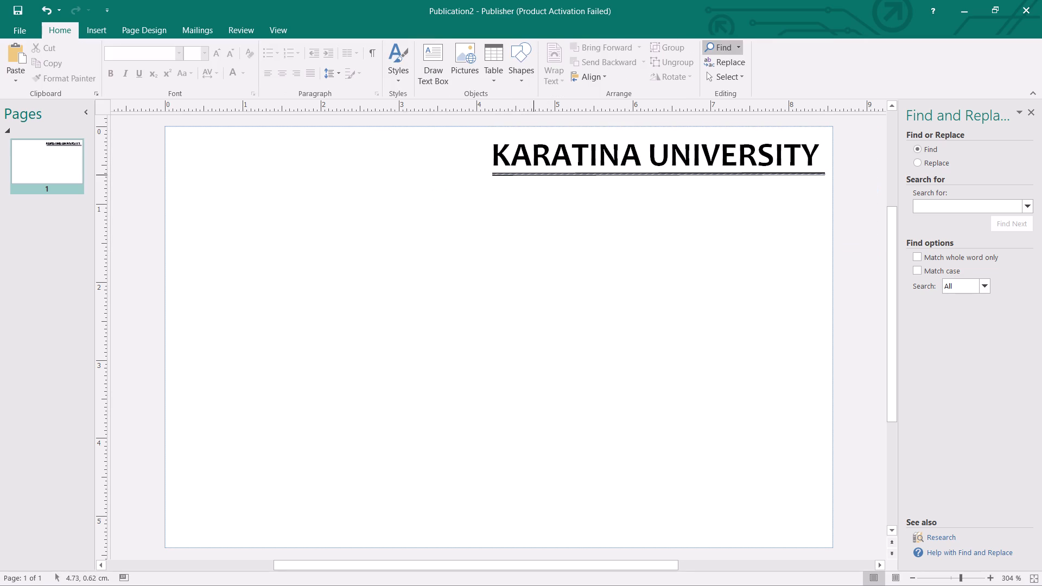
Change the outline colour of the line beneath the KARATINA UNIVERSITY heading to standard green.
left_click(533, 175)
left_click(312, 30)
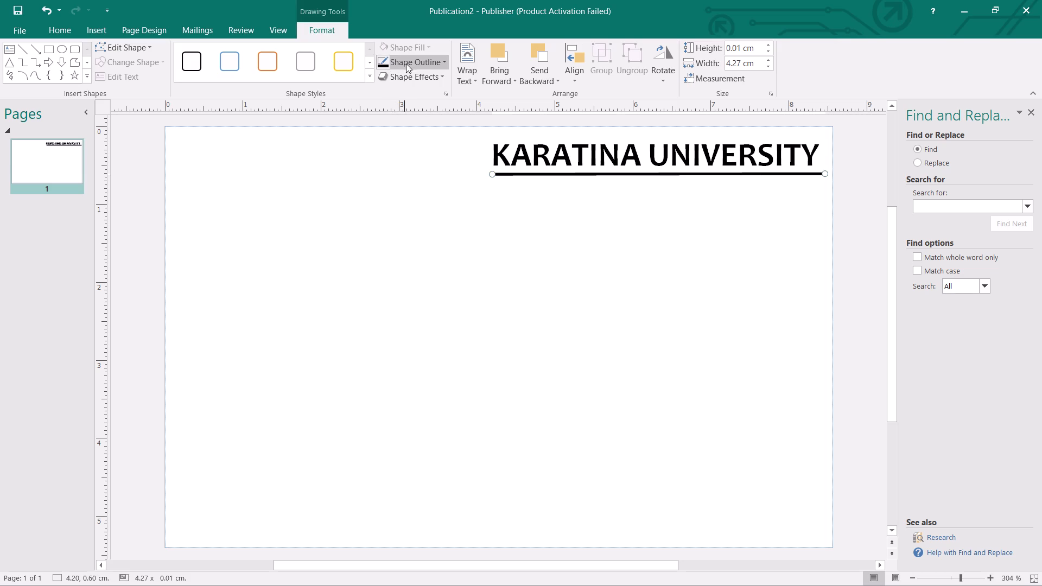
left_click(408, 63)
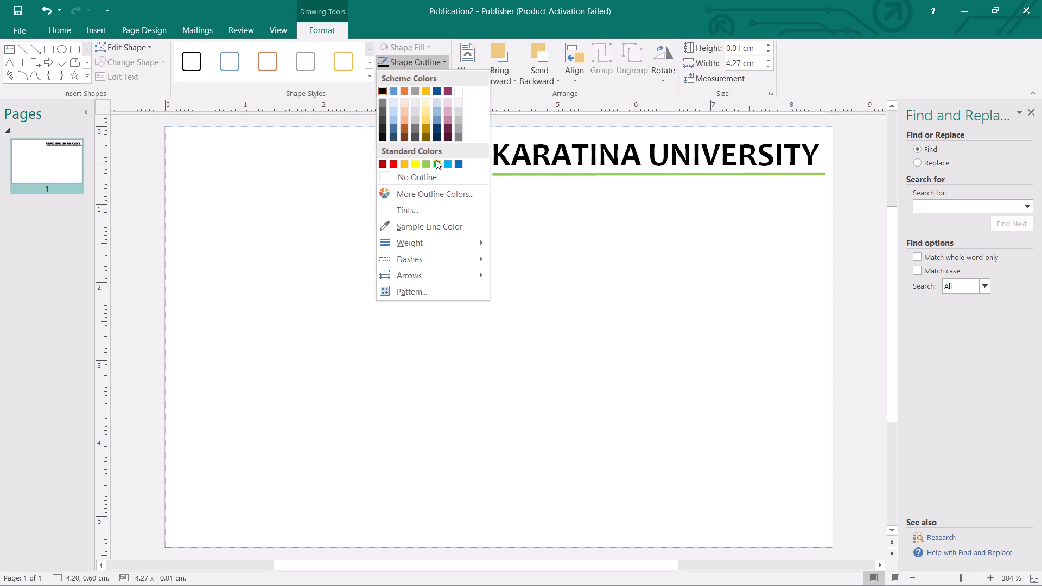
left_click(436, 160)
Set the font colour of all the KARATINA UNIVERSITY heading text to standard green and deselect the text box.
left_click(495, 158)
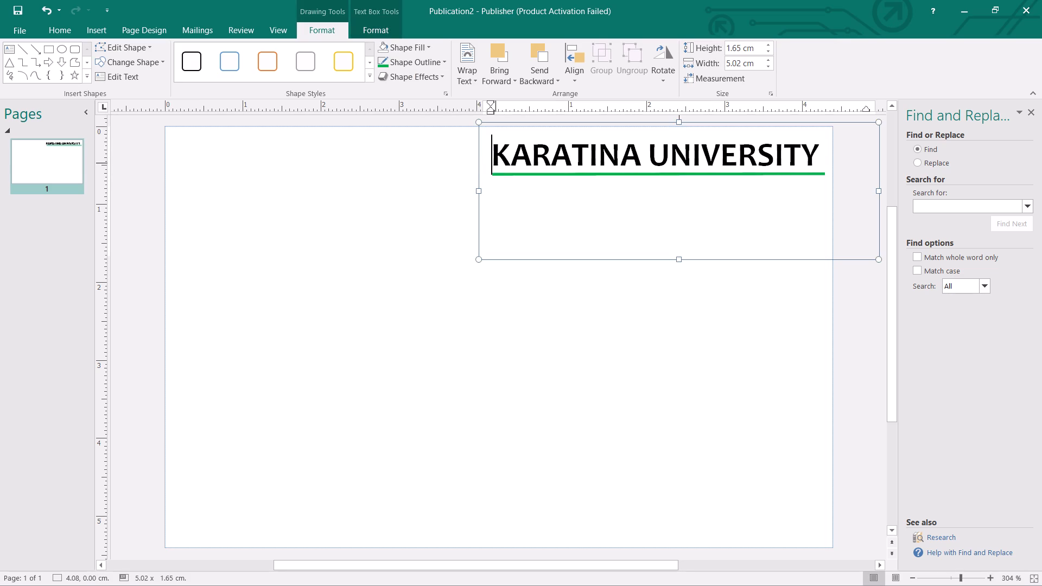
key("ctrl+a")
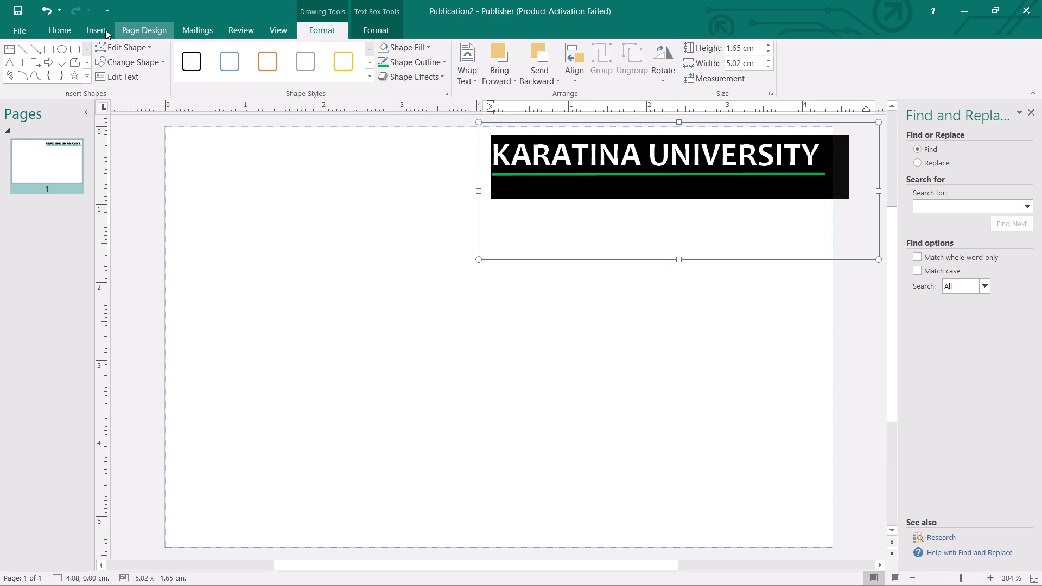
left_click(71, 25)
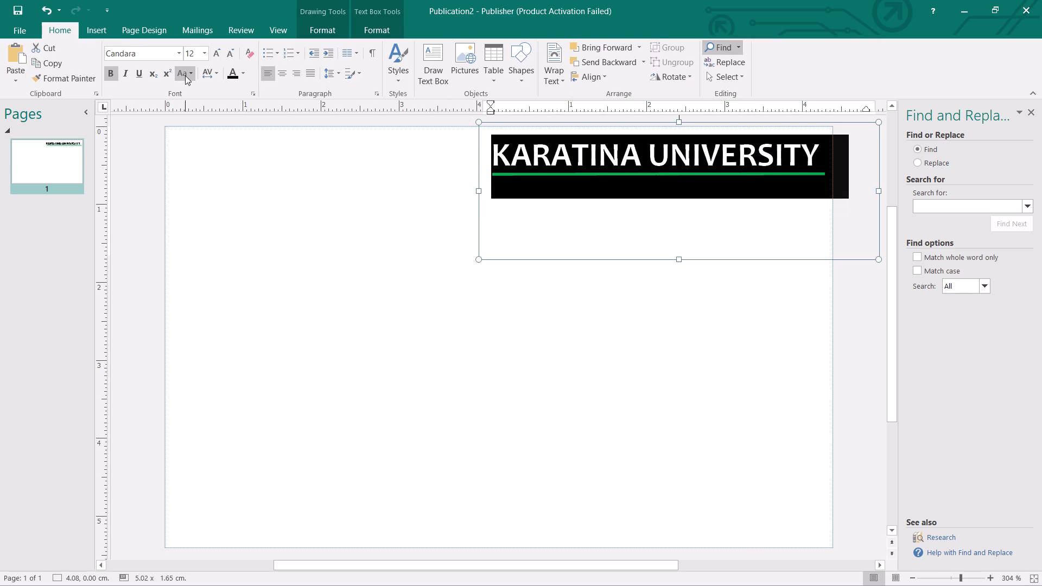
left_click(242, 72)
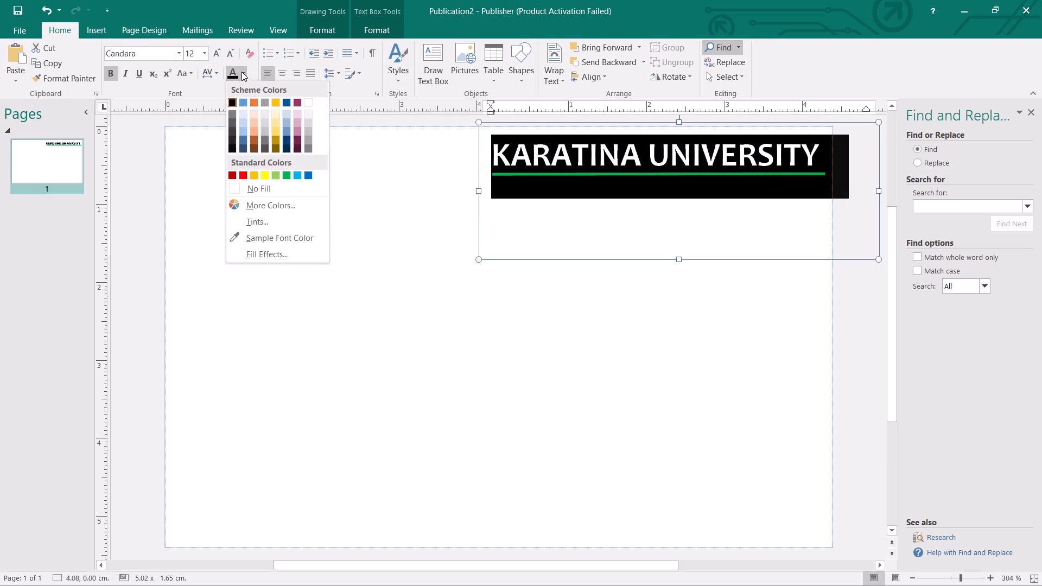
left_click(285, 175)
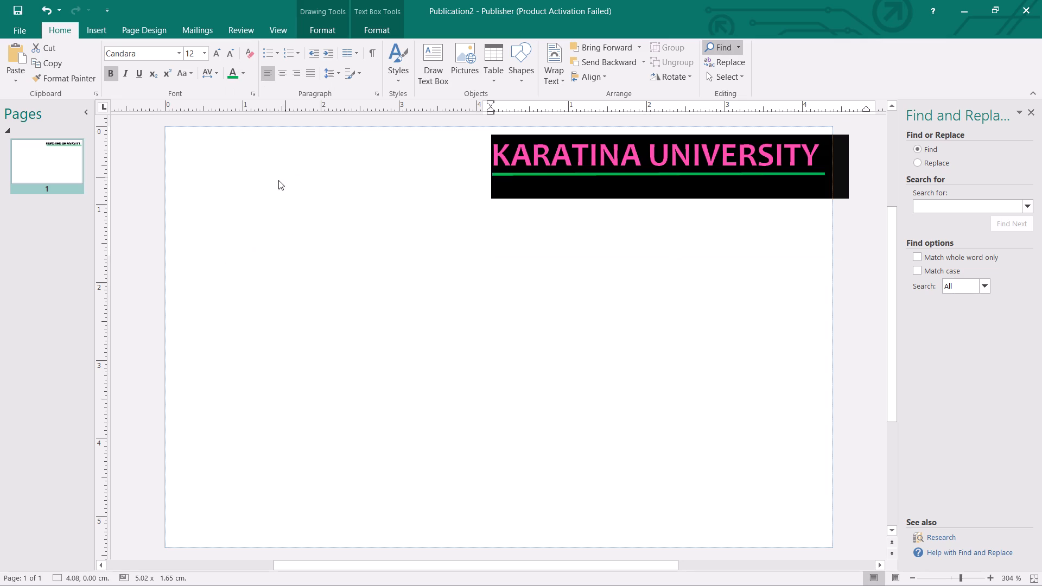
left_click(322, 283)
left_click_drag(314, 287, 319, 288)
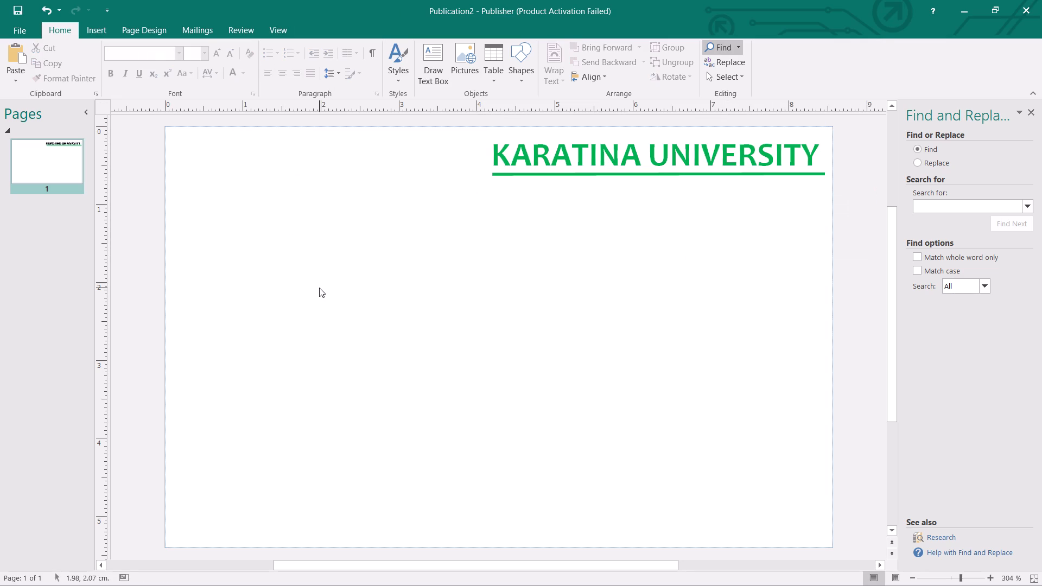
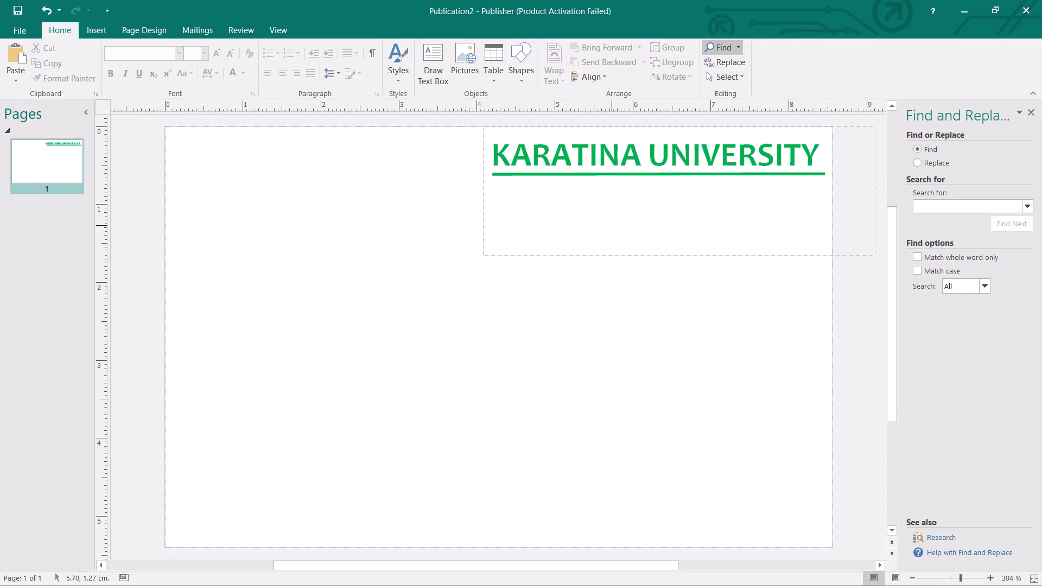
Set the character spacing of the KARATINA UNIVERSITY heading text to Loose.
left_click(581, 160)
left_click(490, 148)
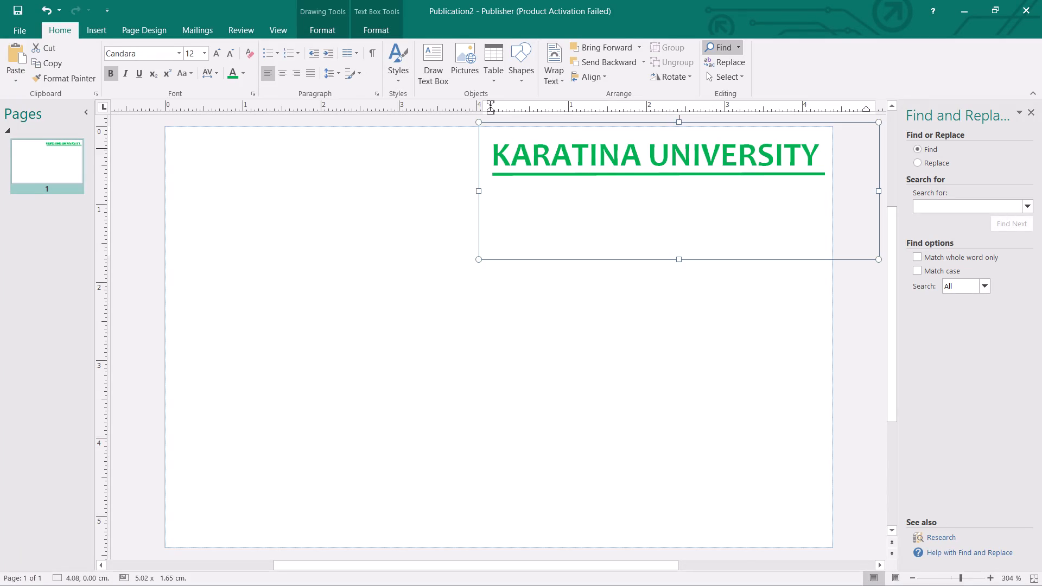
left_click_drag(493, 150, 805, 152)
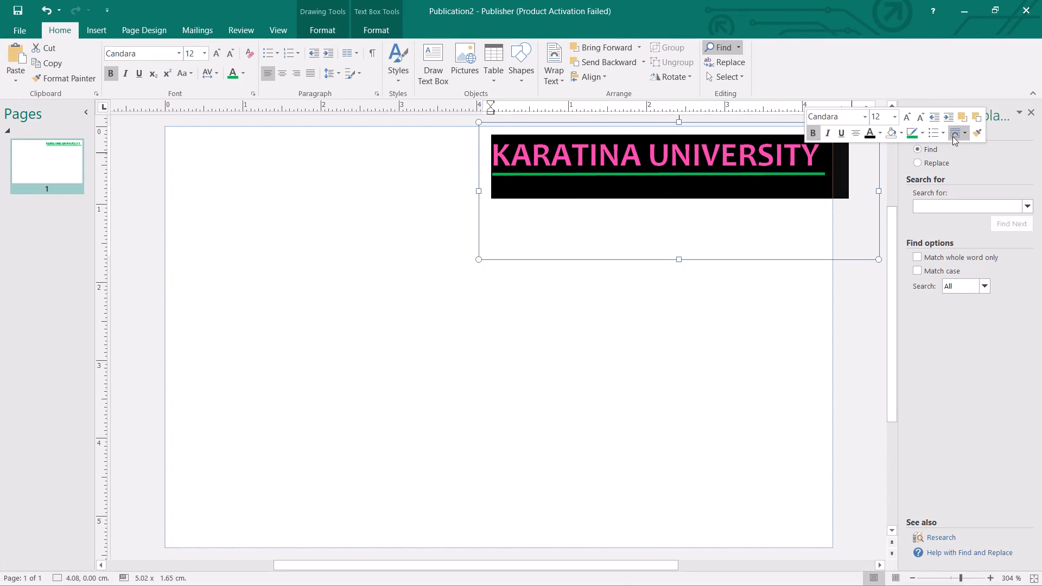
left_click(935, 118)
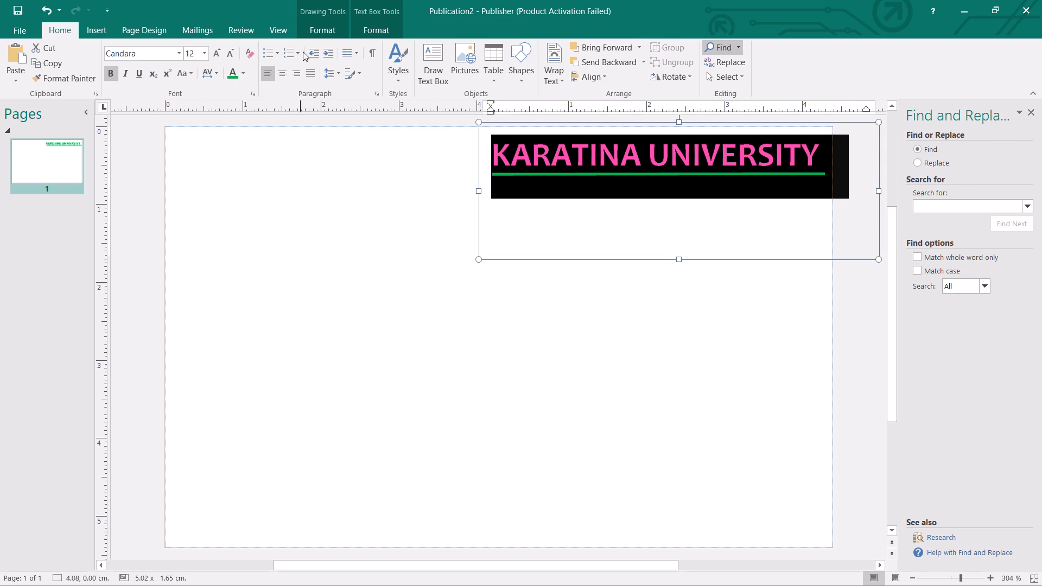
left_click(325, 24)
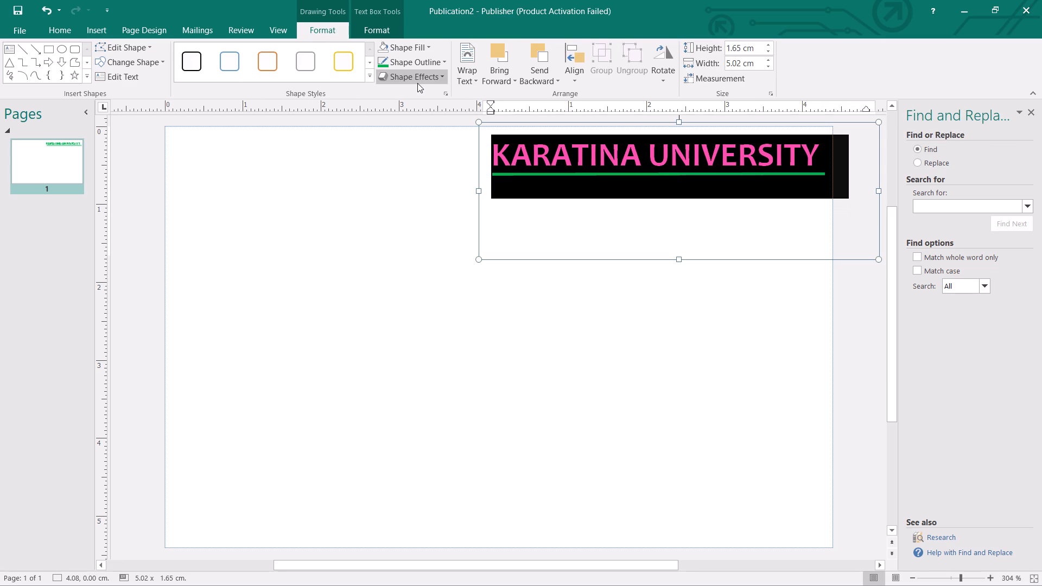
left_click(397, 29)
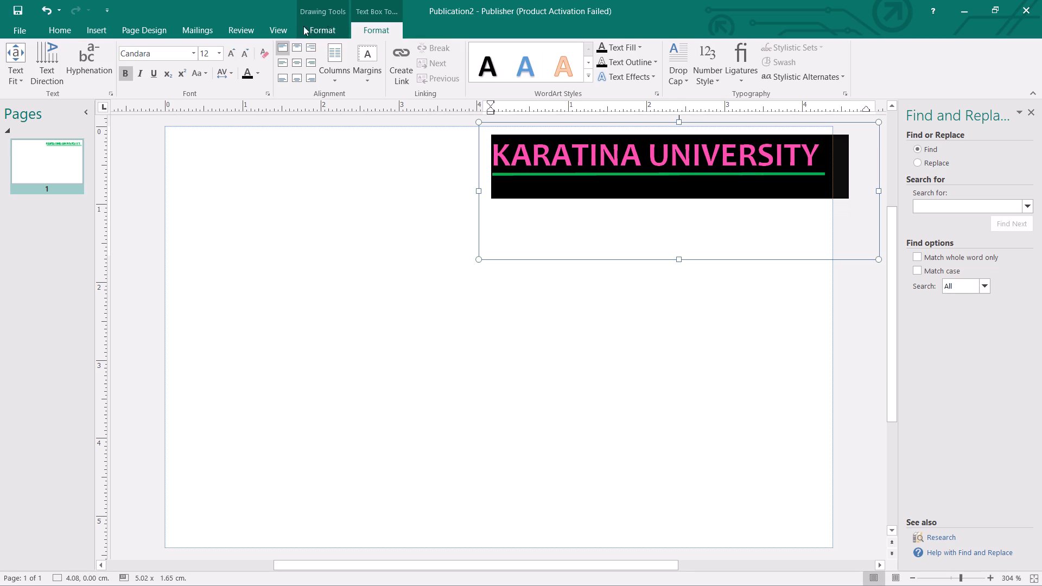
left_click_drag(232, 69, 232, 63)
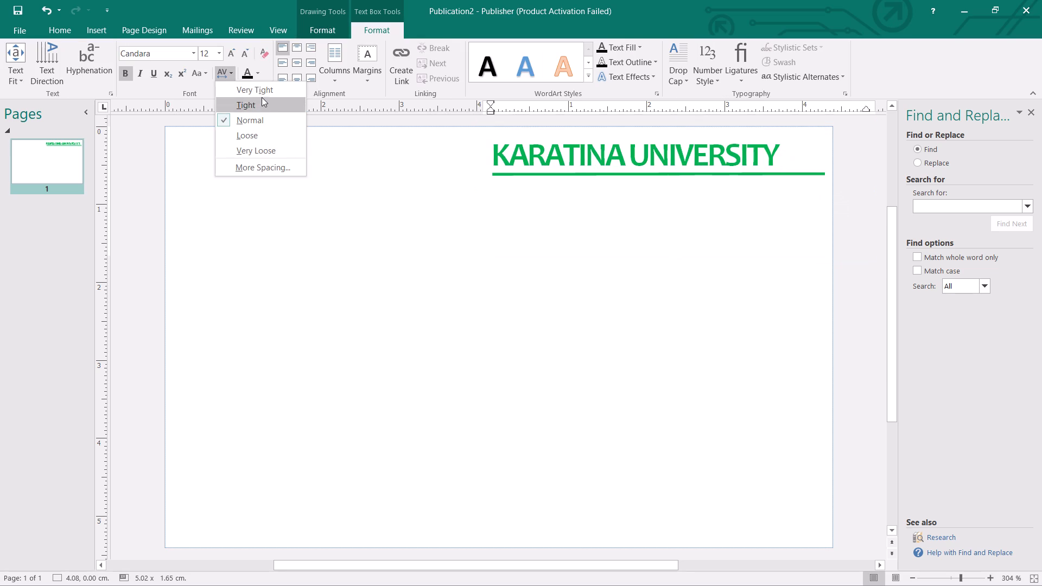
left_click(275, 138)
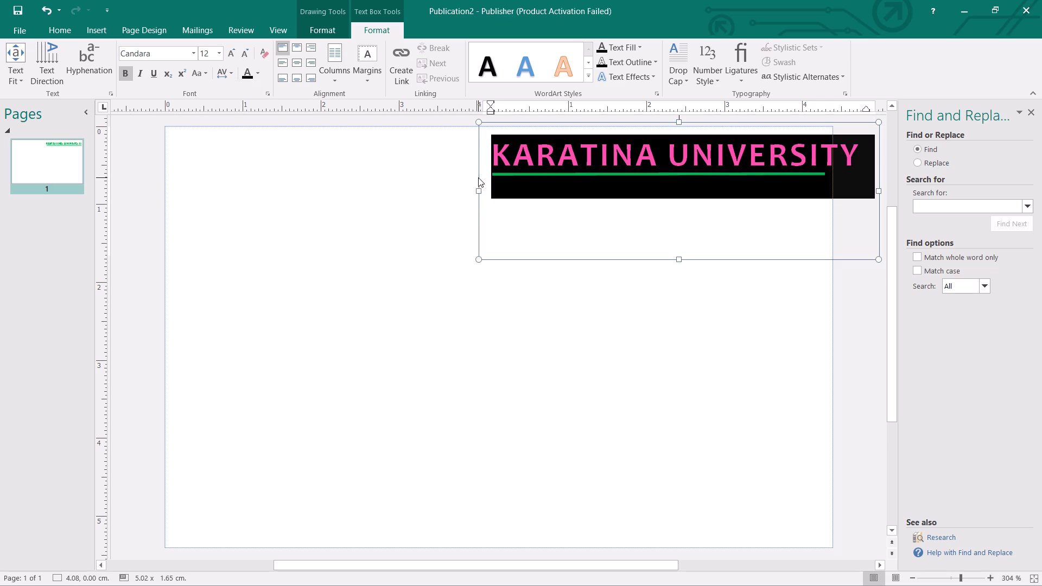
Nudge the heading text box left and slightly up to about 3.62, -0.05 cm so the heading fits within the page.
left_click(480, 170)
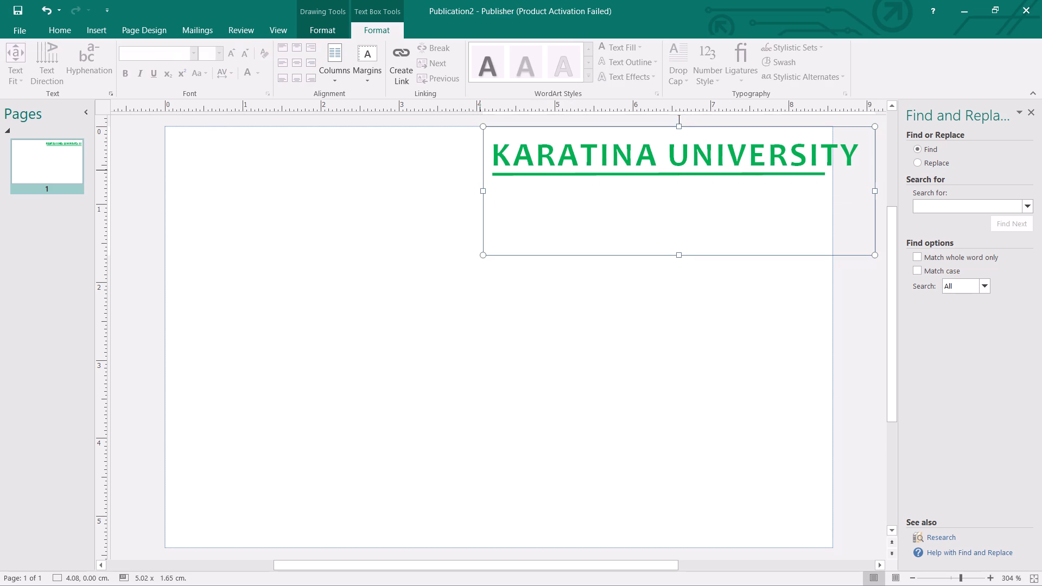
key("Left")
key("Left")
key("Left")
key("Left")
key("Left")
key("Left")
key("Left")
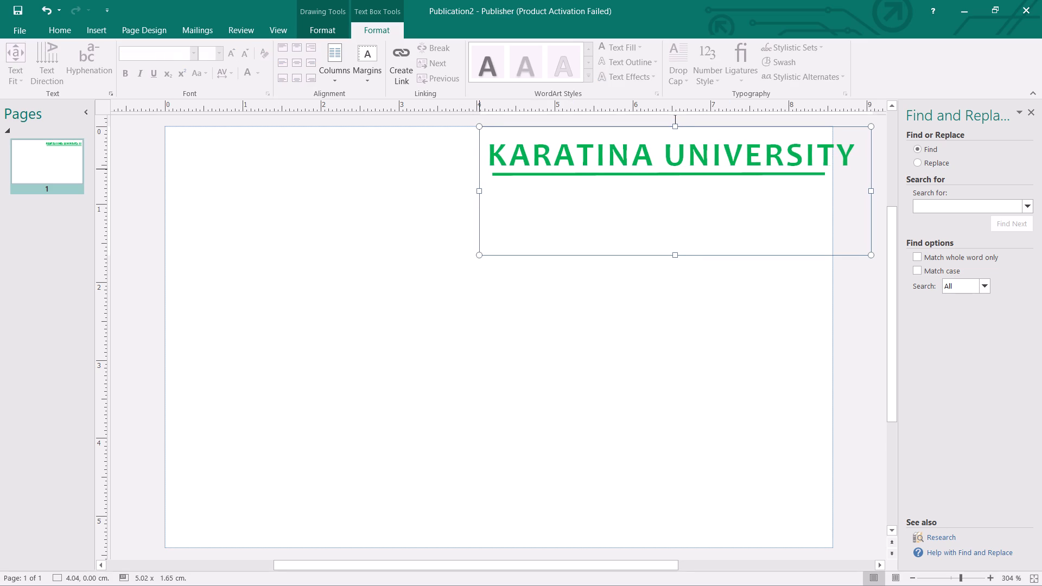
key("Left")
key("Left")
key("Left")
key("Left")
key("Left")
key("Left")
key("Left")
key("Left")
key("Left")
key("Left")
key("Left")
key("Left")
key("Left")
key("Left")
key("Left")
key("Left")
key("Left")
key("Left")
key("Left")
key("Left")
key("Left")
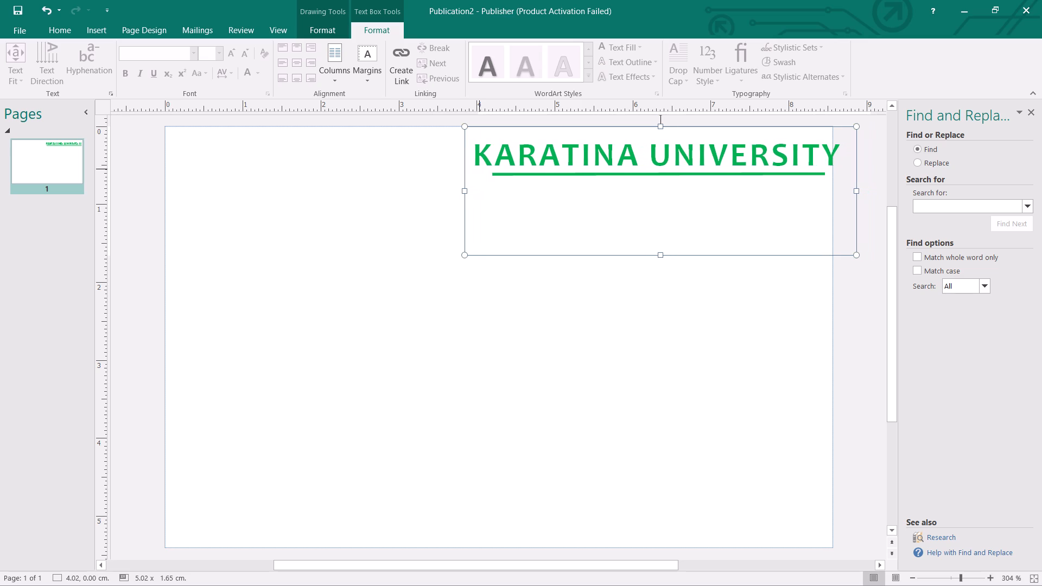
key("Left")
key("Left")
key("Left")
key("Left")
key("Left")
key("Left")
key("Left")
key("Left")
key("Left")
key("Left")
key("Left")
key("Left")
key("Left")
key("Left")
key("Left")
key("Left")
key("Left")
key("Left")
key("Left")
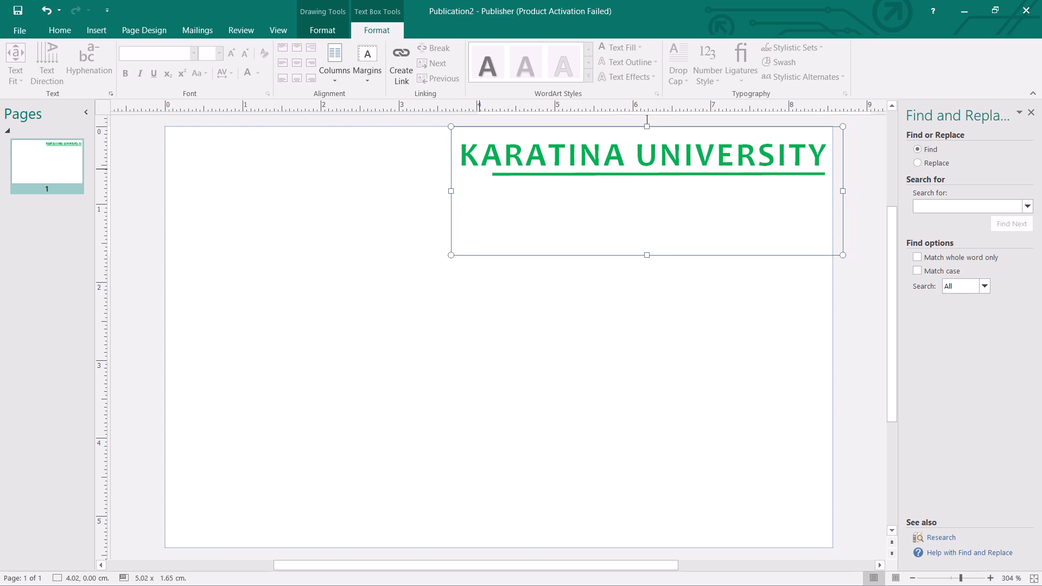
key("Left")
key("Left")
key("Down")
key("Up")
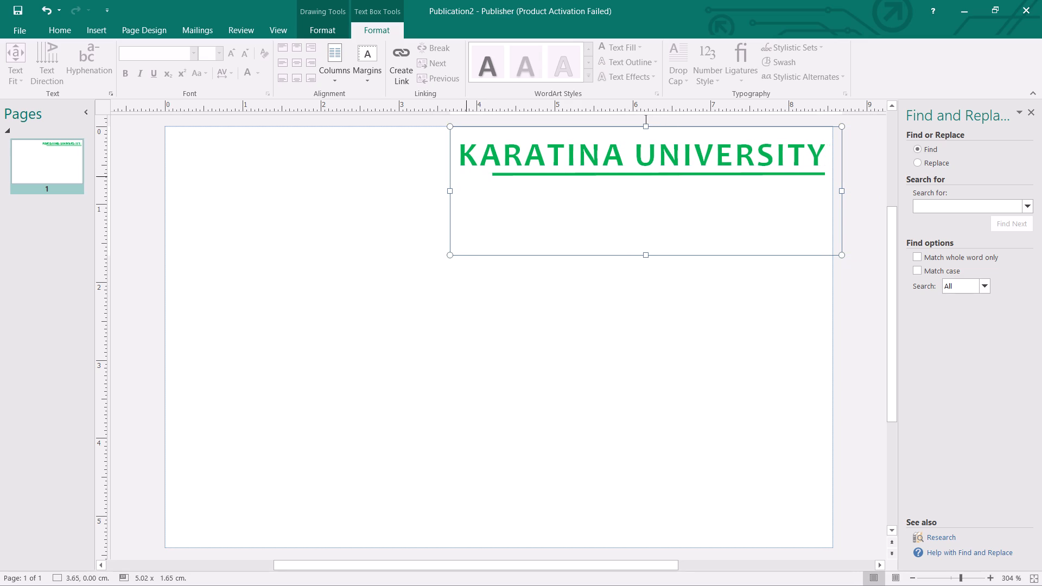
key("Up")
key("Up")
key("Up")
key("Left")
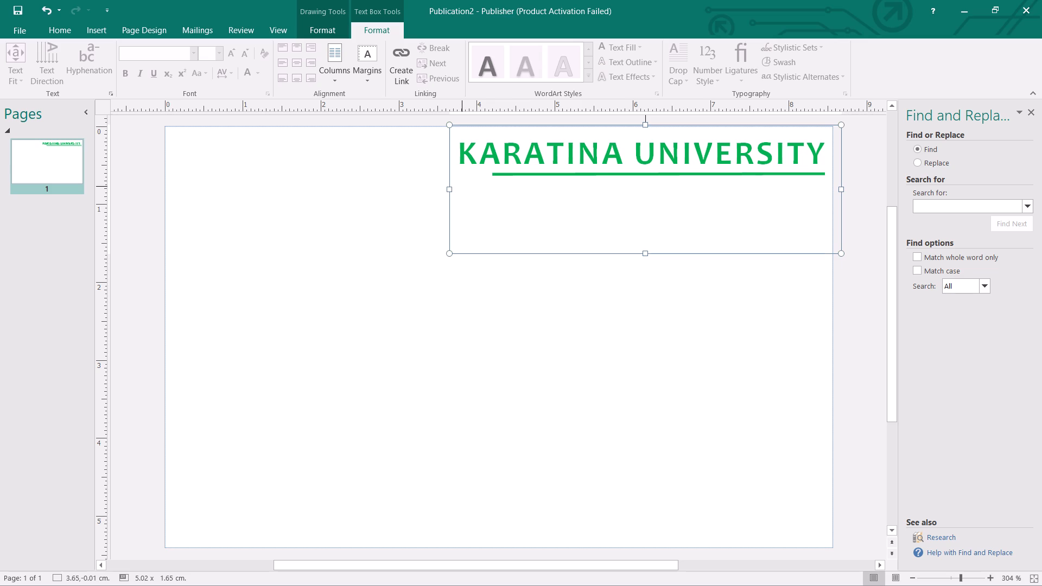
key("Up")
key("Up")
key("Up")
key("Up")
key("Up")
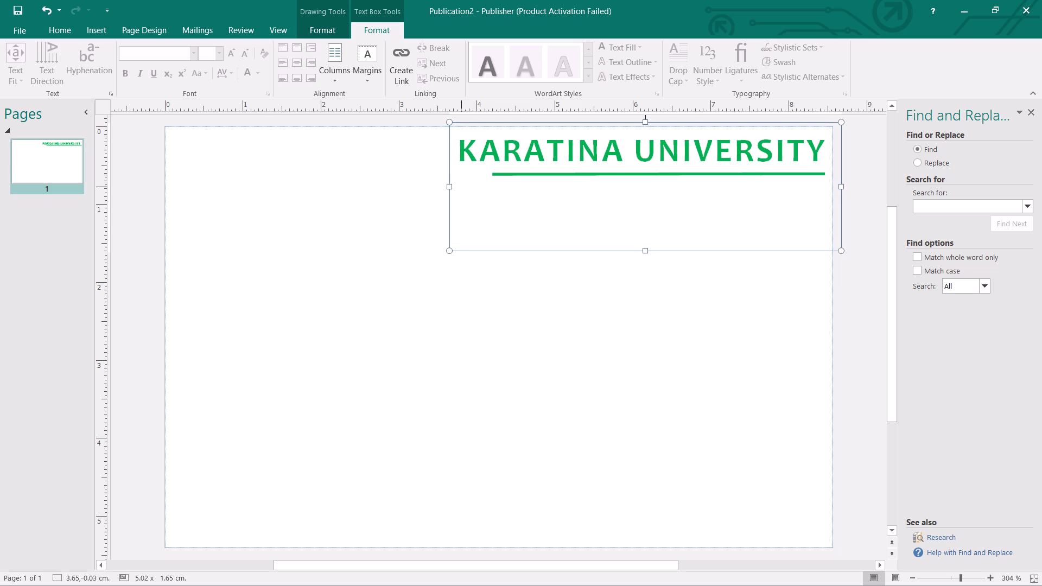
key("Left")
key("Left")
key("Left")
key("Left")
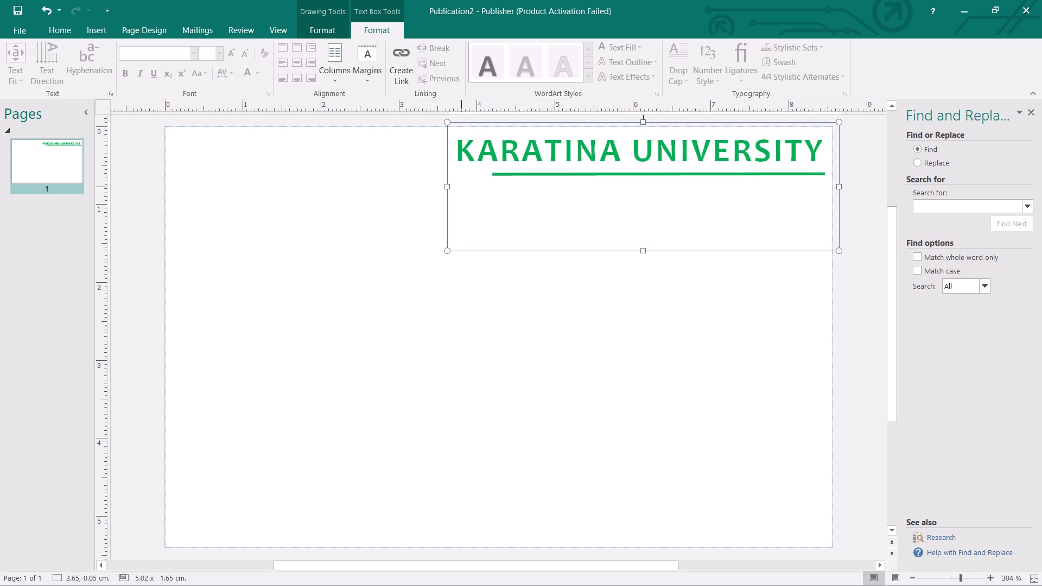
Nudge the green line up to about 0.52 cm from the page top, close beneath the heading.
left_click(572, 174)
key("Up")
key("Up")
key("Up")
key("Up")
key("Up")
key("Up")
key("Up")
key("Up")
key("Up")
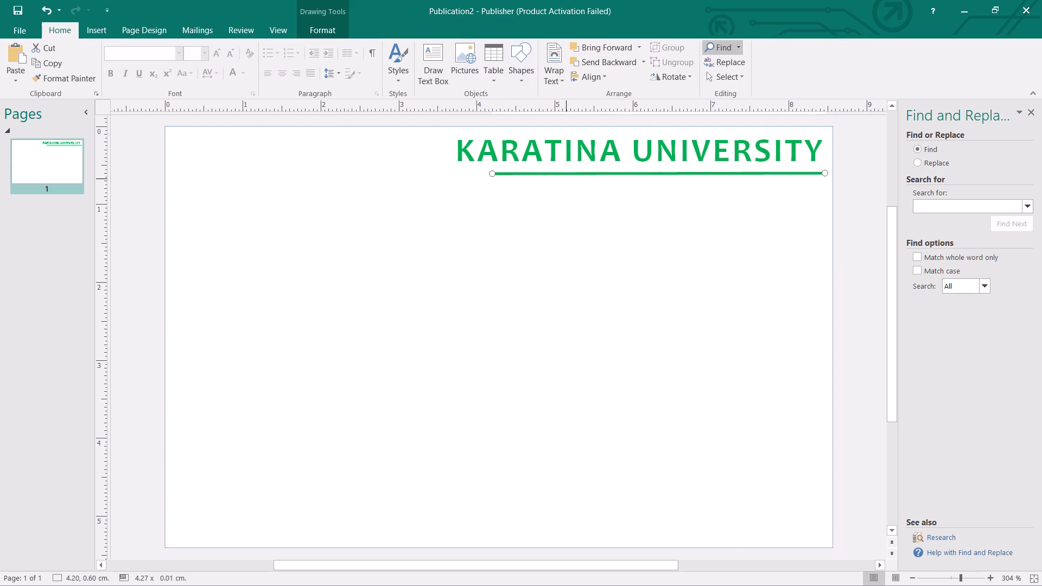
key("Up")
key("Up")
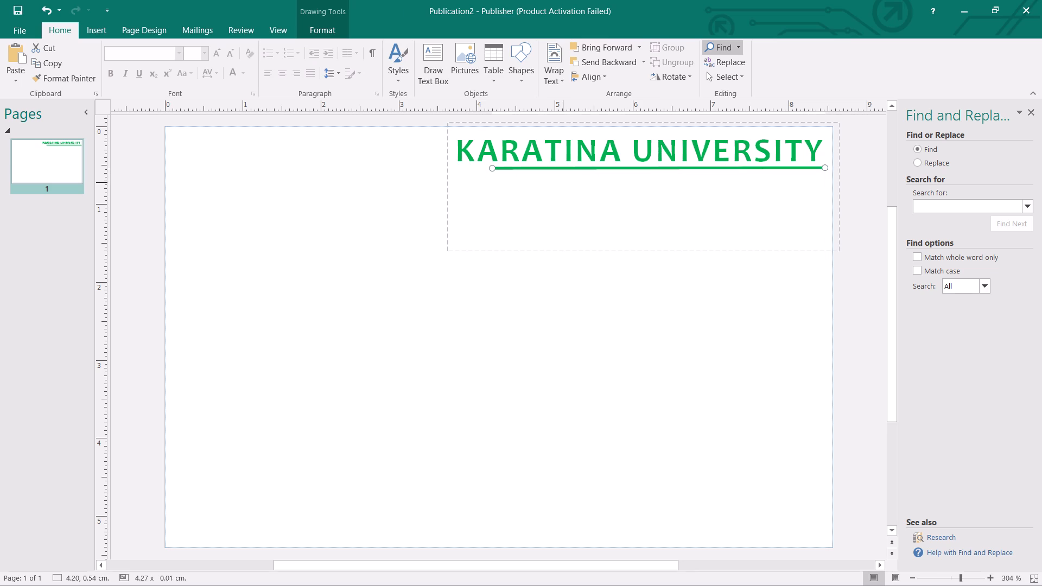
key("Up")
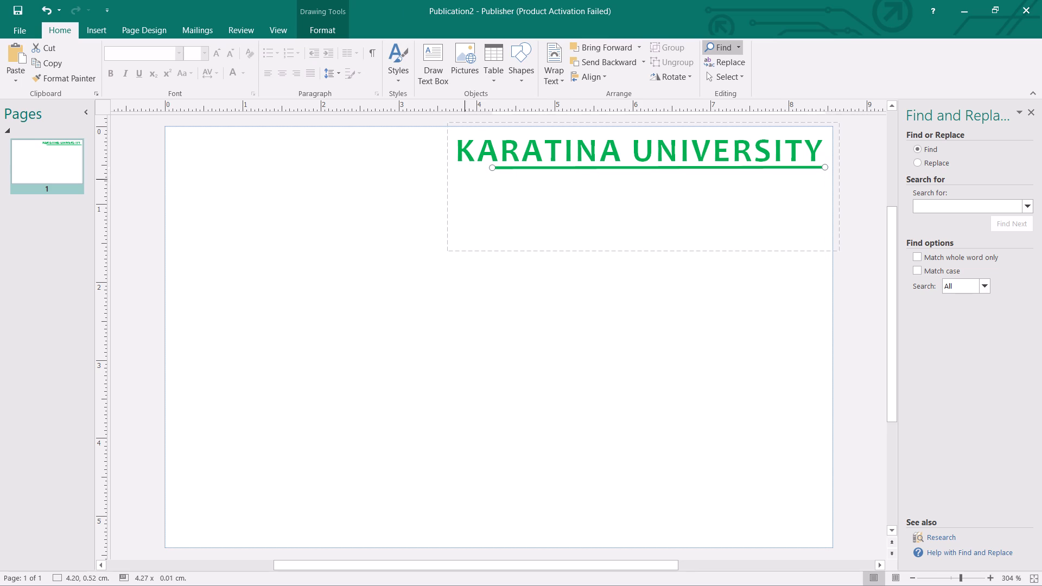
Extend the left end of the green line to the start of the K in KARATINA, keeping it nearly level.
left_click_drag(491, 167, 456, 166)
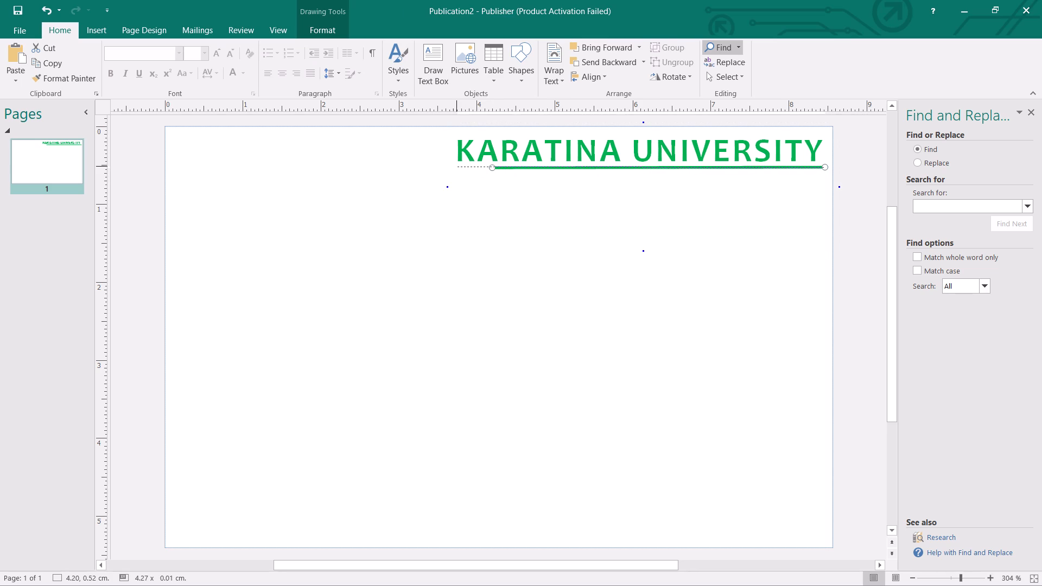
left_click_drag(456, 166, 454, 168)
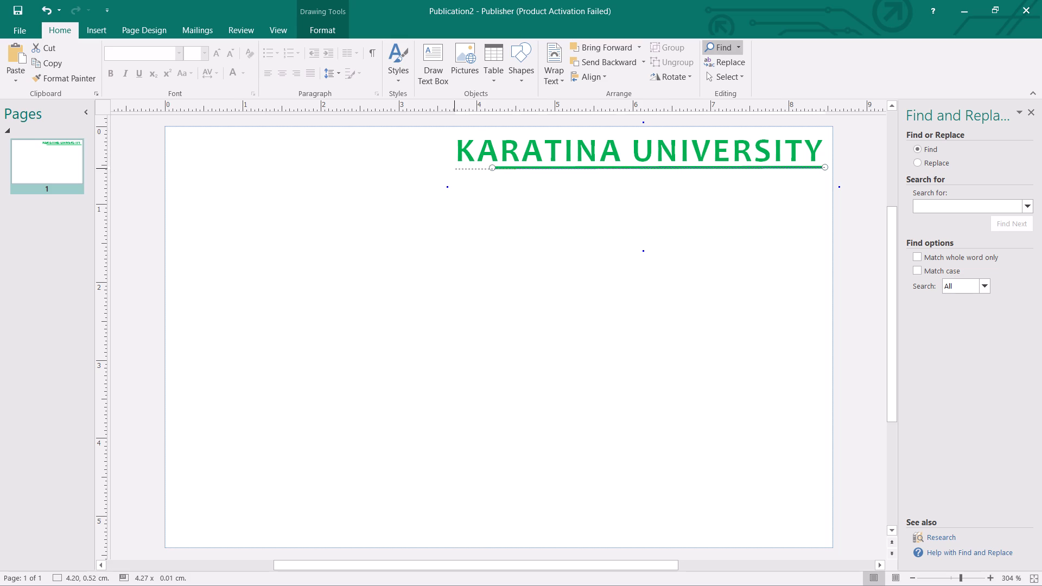
left_click_drag(454, 168, 454, 169)
left_click_drag(454, 169, 458, 165)
left_click(493, 212)
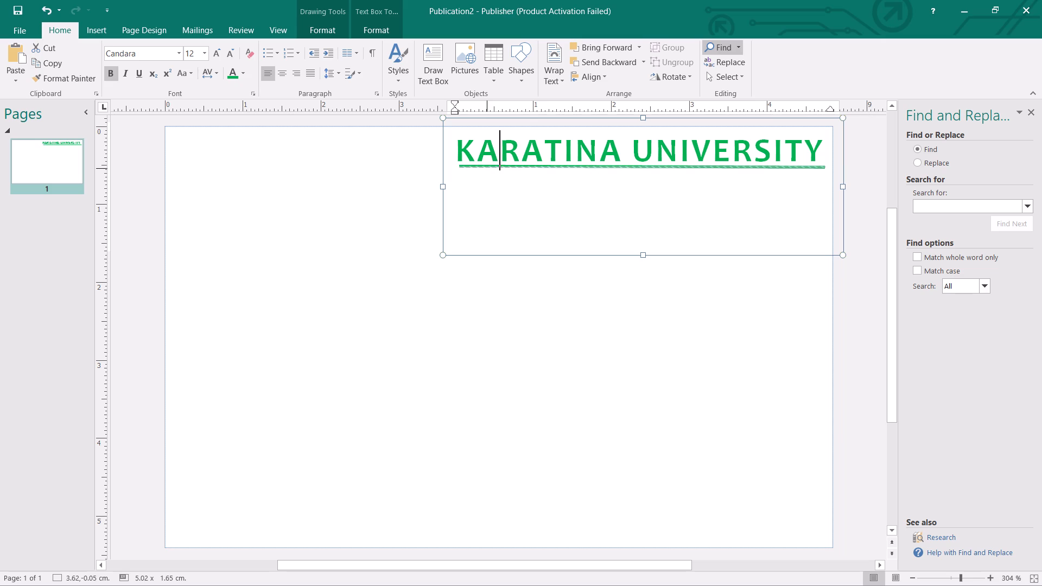
Nudge the green line slightly left to align it with the heading's width, and deselect it.
key("Left")
key("Left")
left_click_drag(510, 207, 505, 205)
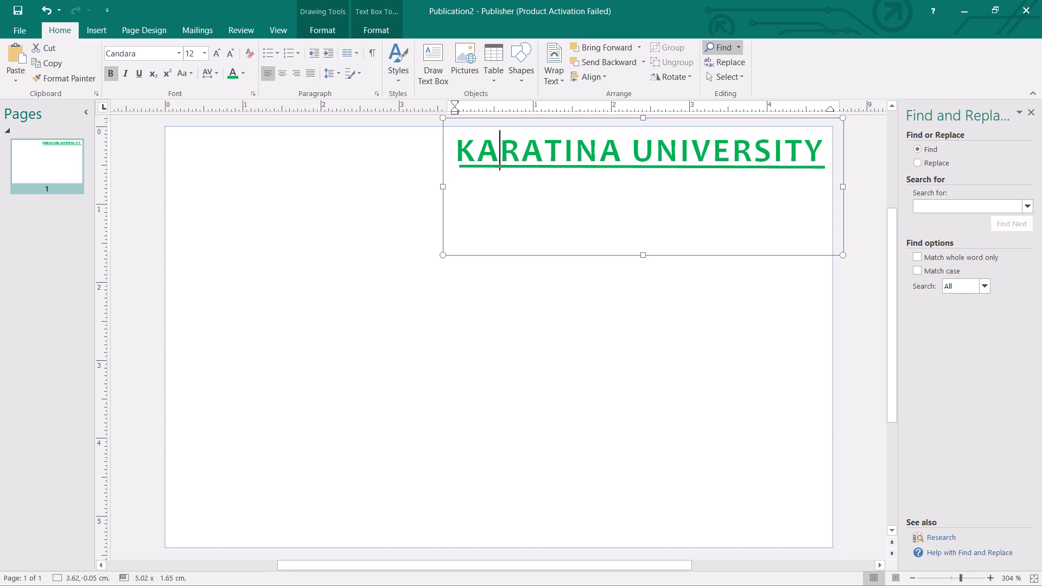
left_click_drag(295, 204, 305, 204)
left_click(476, 165)
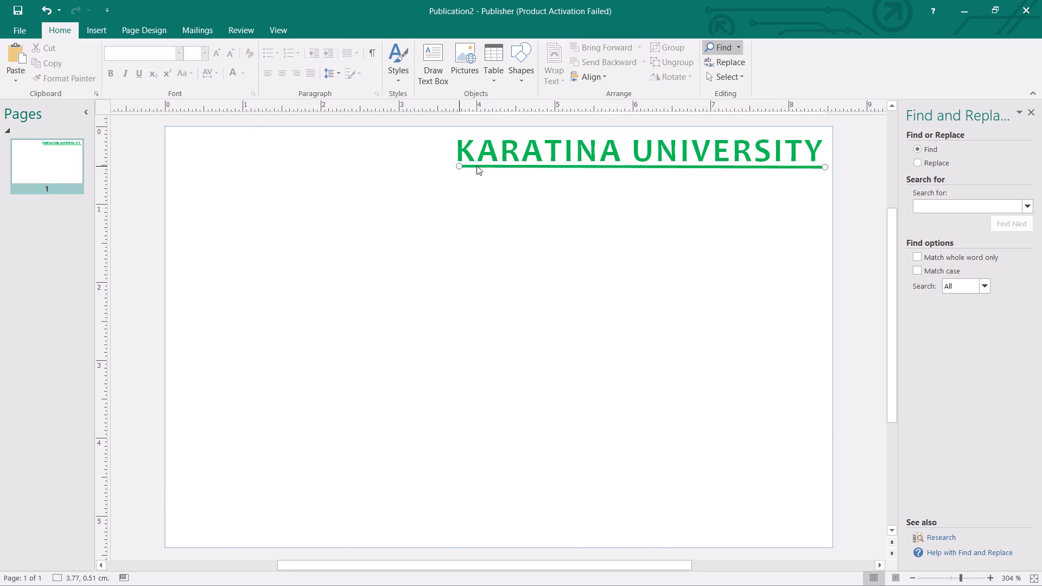
key("Left")
key("Left")
key("Left")
left_click(383, 225)
Draw a text box about 2.46 x 1.09 cm below the heading and place the text cursor inside it.
left_click(98, 33)
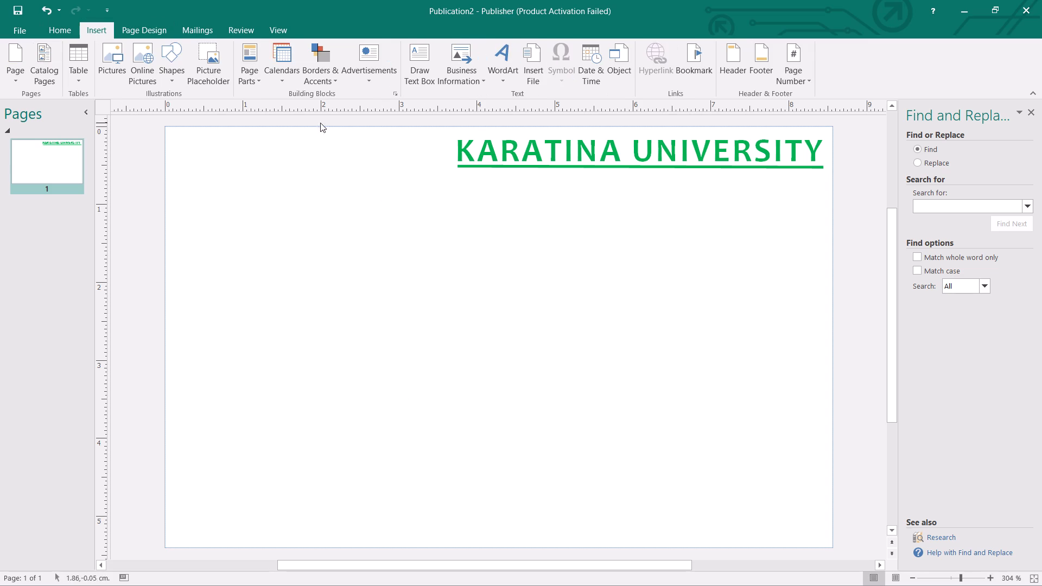
left_click(422, 67)
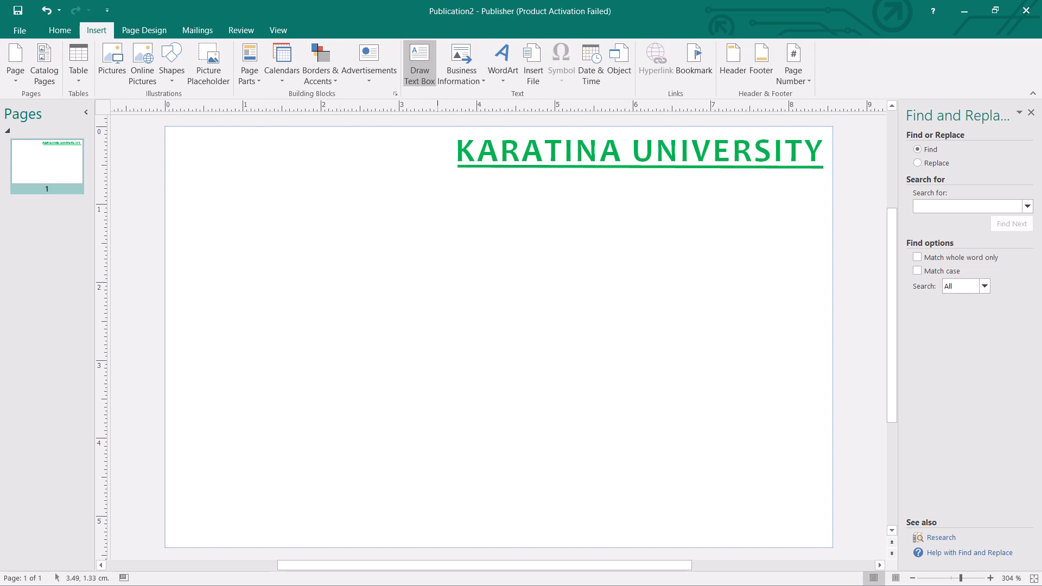
left_click_drag(435, 216, 627, 301)
left_click(453, 225)
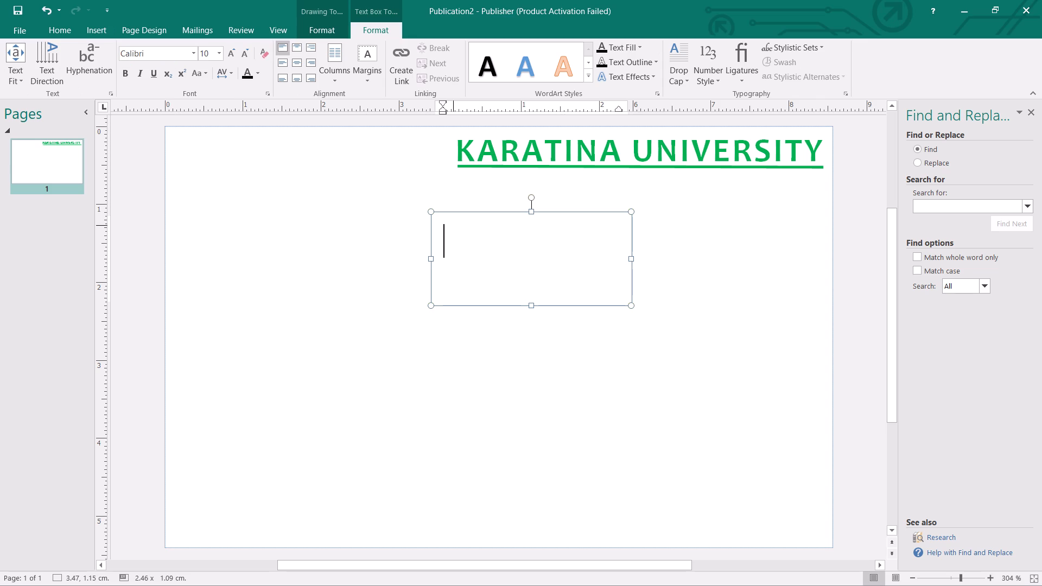
Reduce the font size in the empty text box below the heading to 6 pt.
double_click(244, 54)
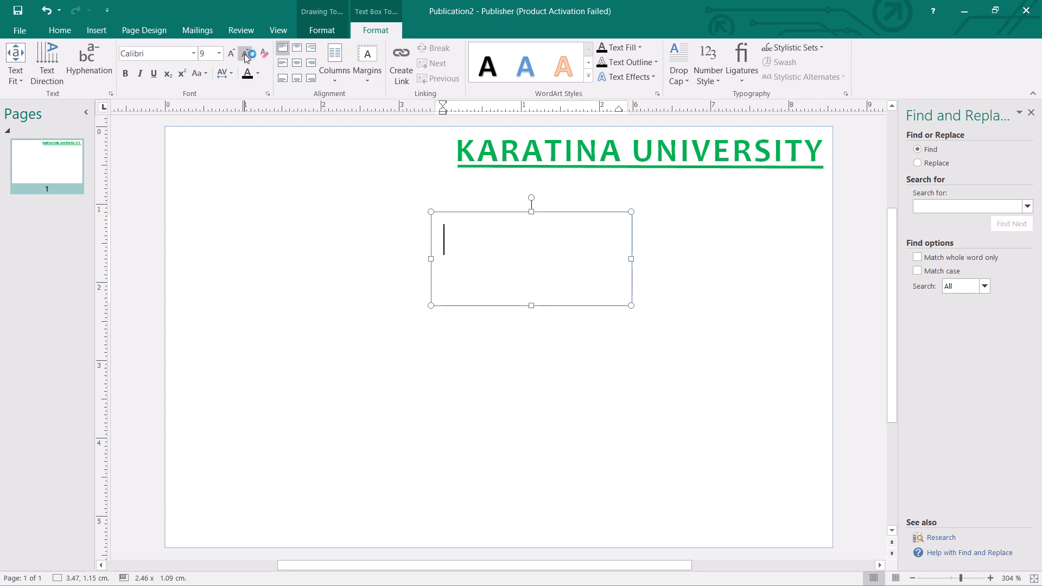
left_click(244, 54)
left_click(245, 54)
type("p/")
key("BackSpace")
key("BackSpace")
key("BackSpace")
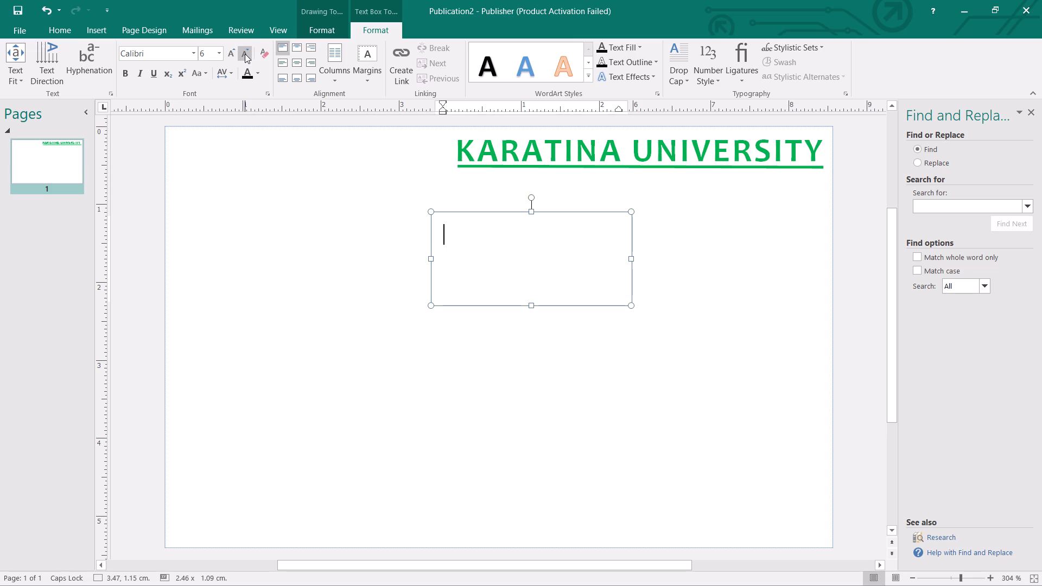
Enter the university's P.O. BOX number and postal code in capitals as the text box's first line, separated by a dash.
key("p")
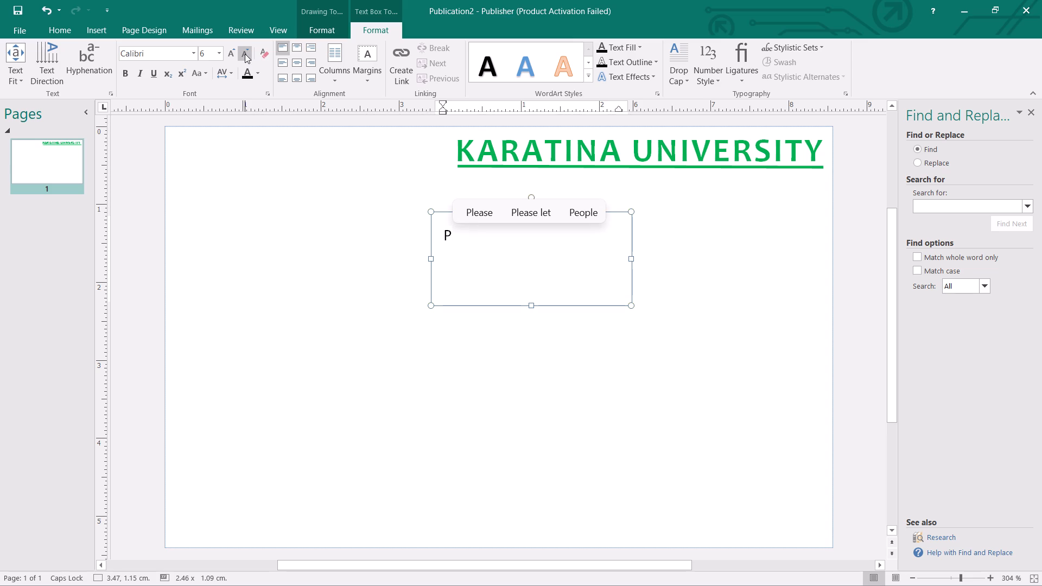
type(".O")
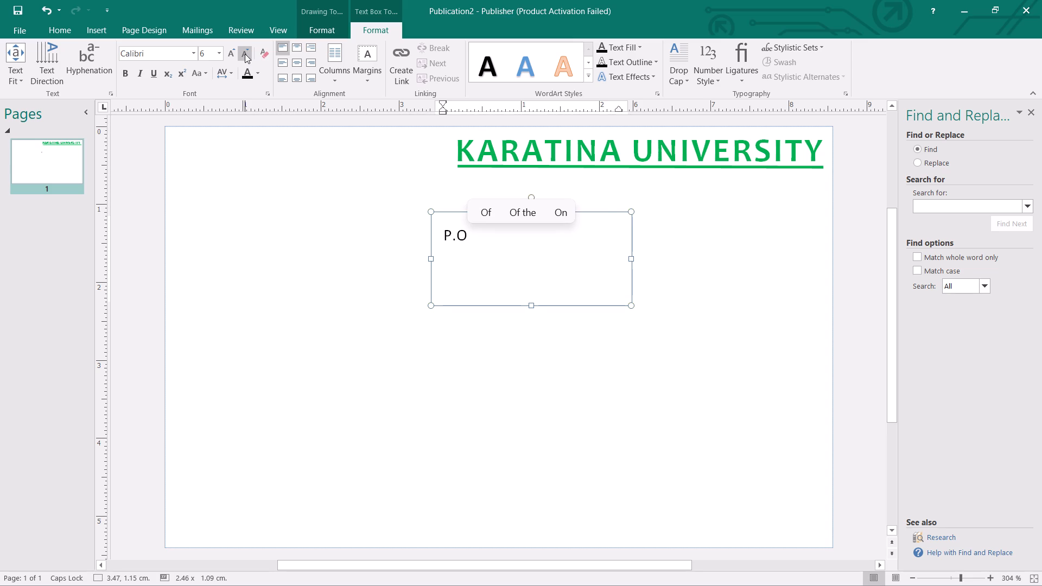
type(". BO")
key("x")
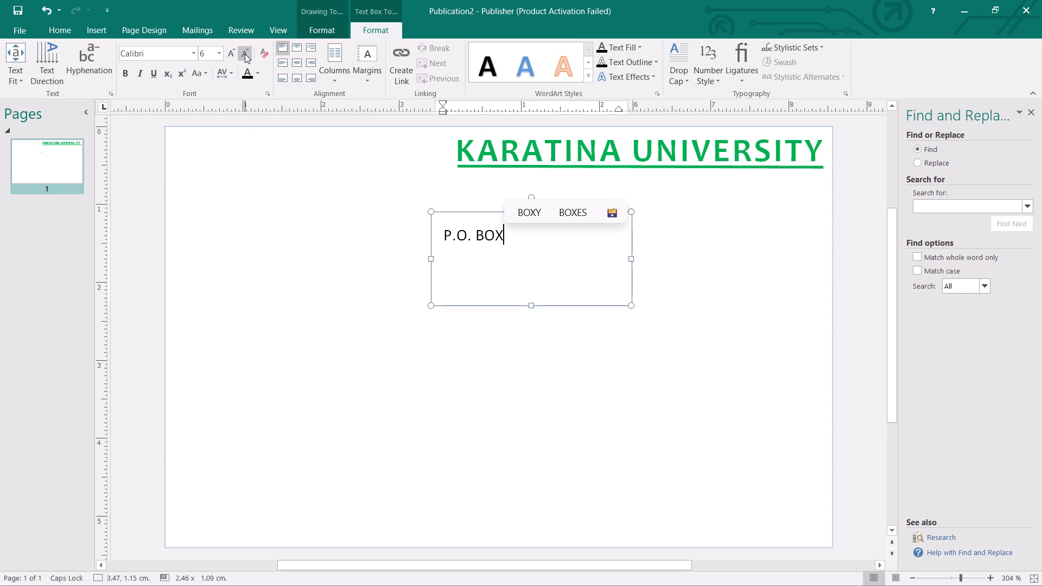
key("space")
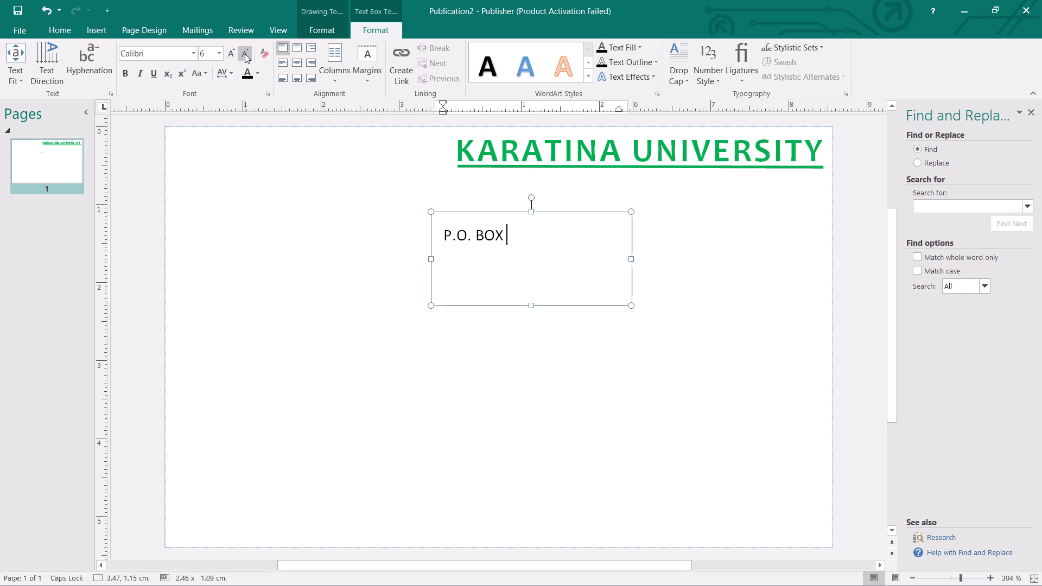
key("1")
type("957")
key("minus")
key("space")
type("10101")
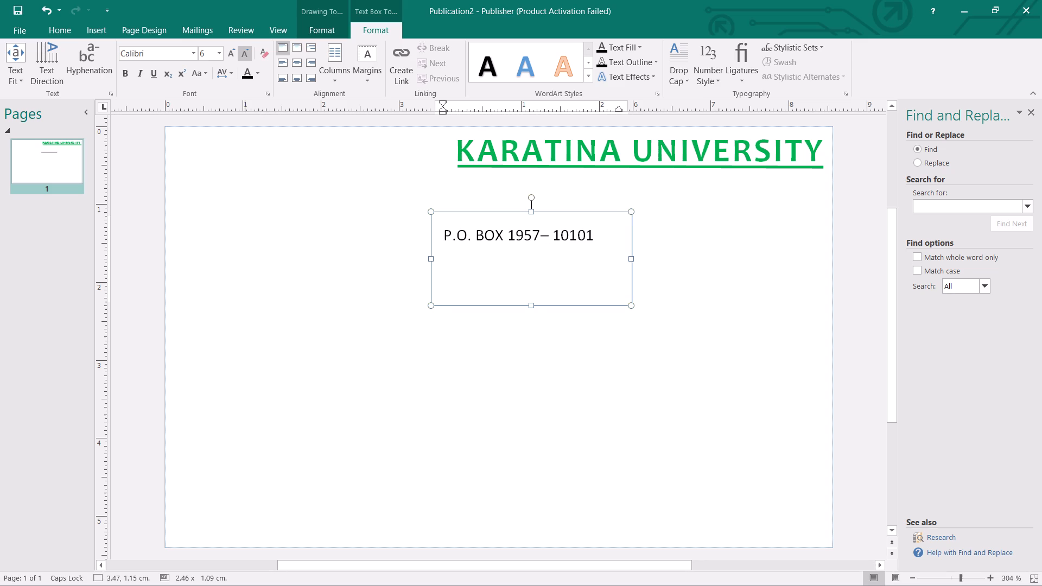
Continue the address after the postal code with a comma, followed by the town and country: Karatina, Kenya.
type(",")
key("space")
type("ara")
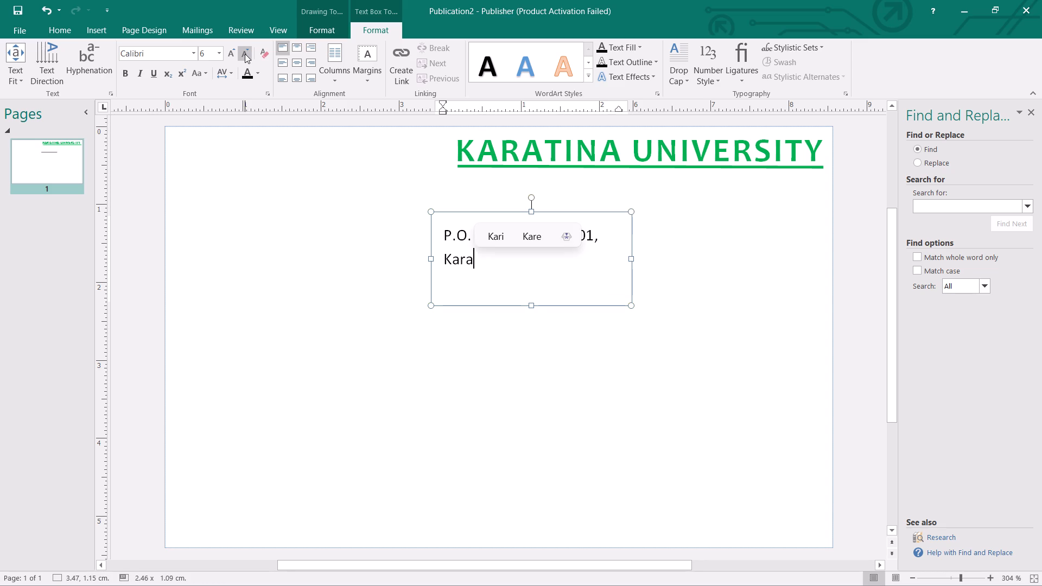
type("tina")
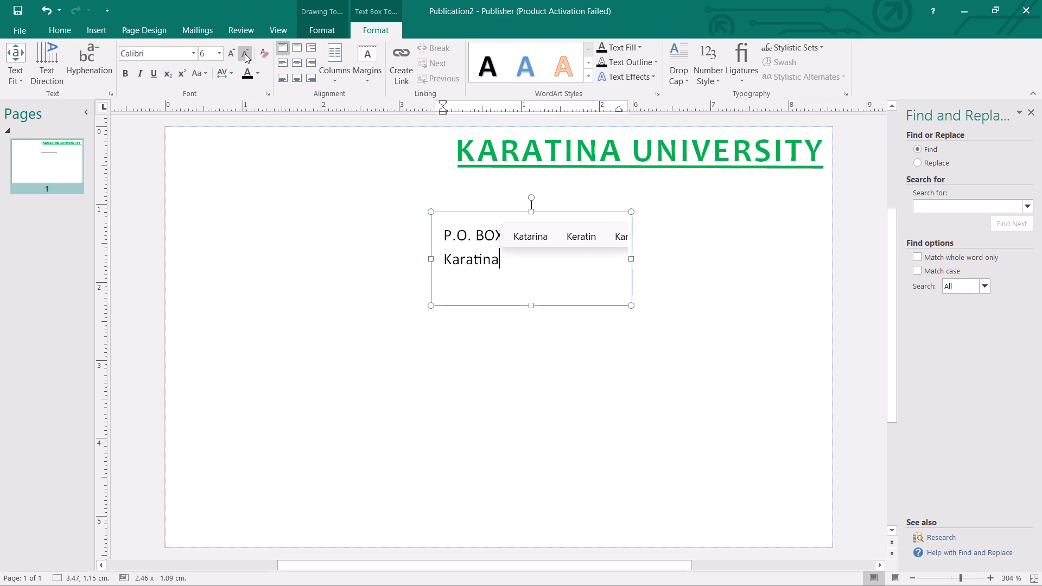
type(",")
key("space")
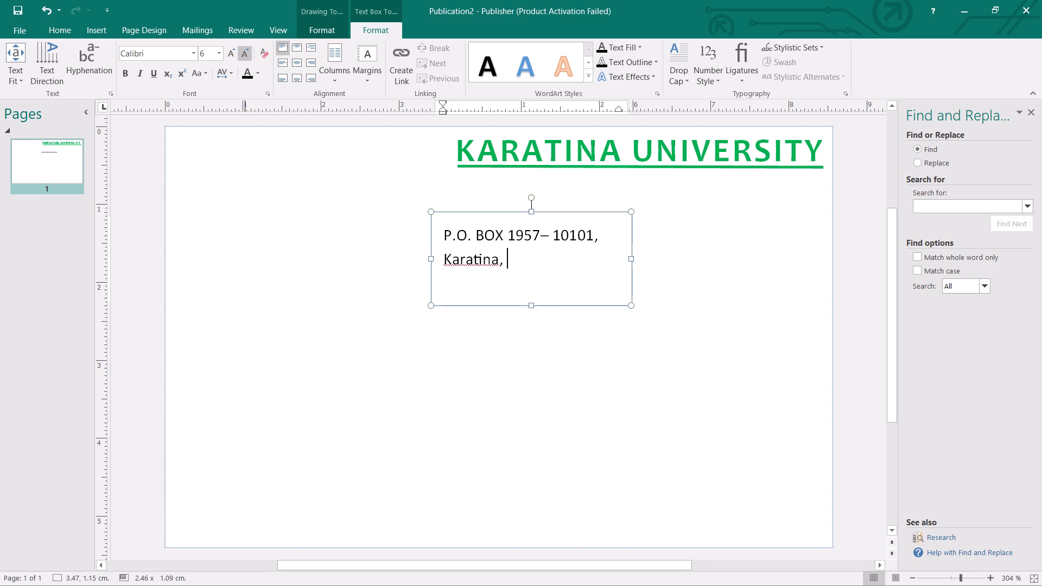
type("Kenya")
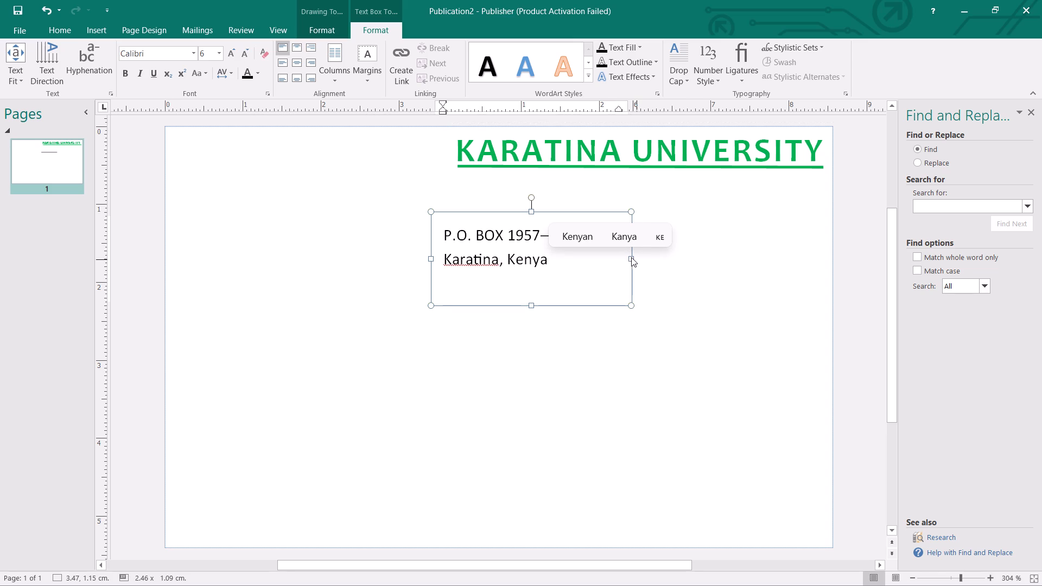
Widen the address text box toward the heading's right end to about 4.78 x 1.09 cm so the address fits on one line.
left_click_drag(630, 260, 639, 261)
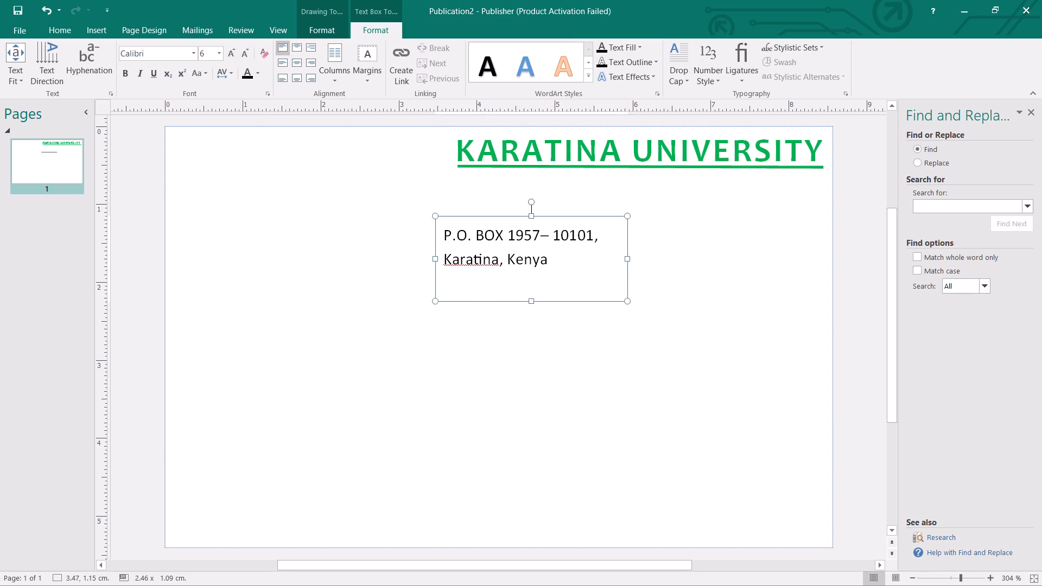
left_click_drag(639, 261, 811, 282)
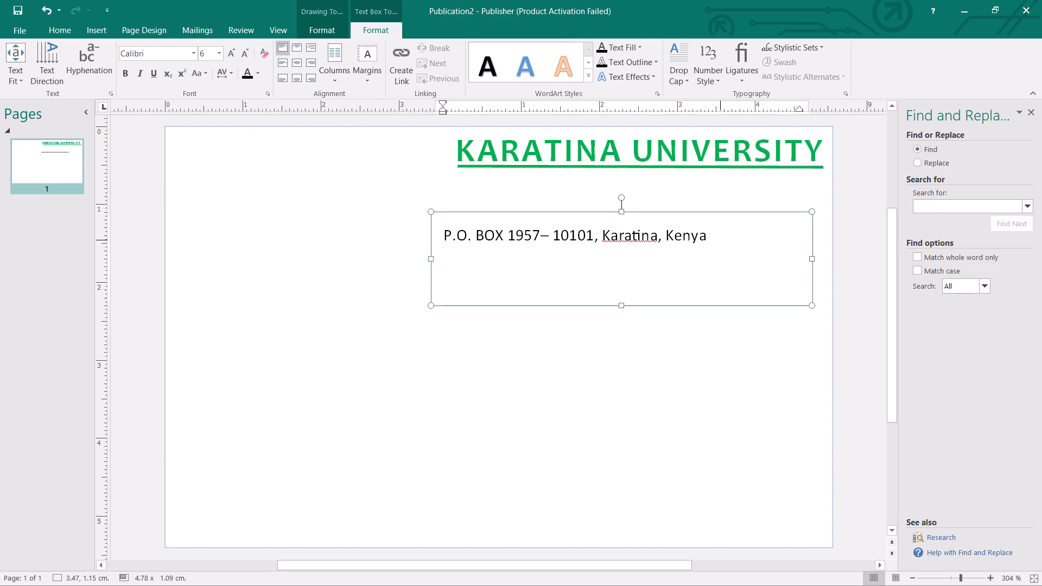
Start a new paragraph beneath the address with the label "Email:".
key("Return")
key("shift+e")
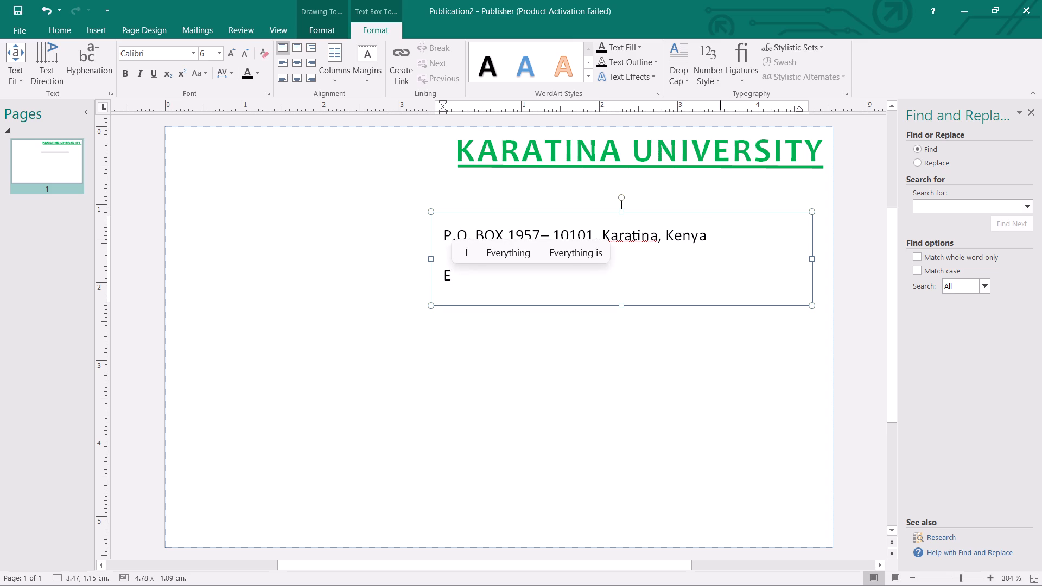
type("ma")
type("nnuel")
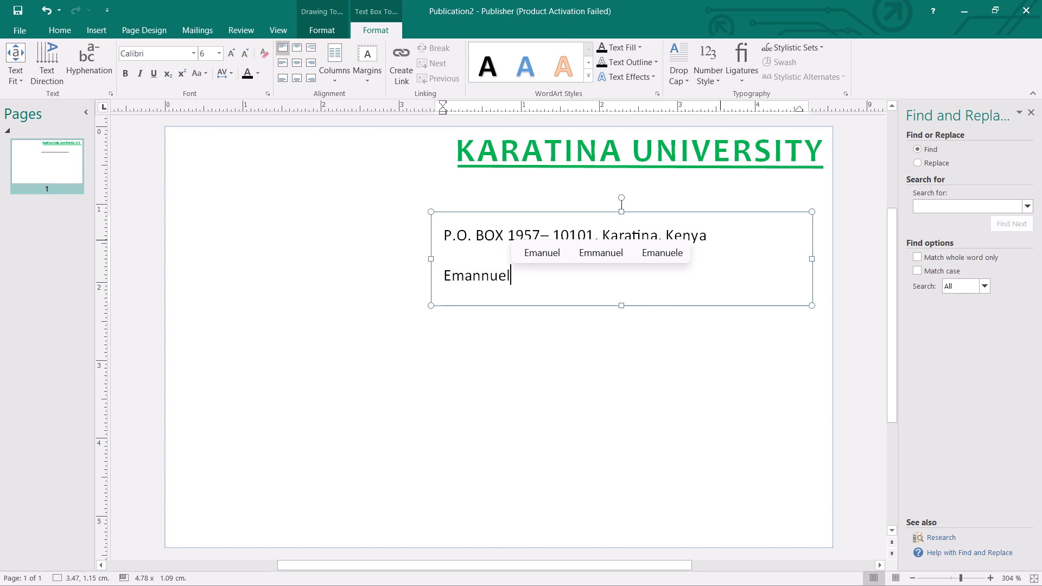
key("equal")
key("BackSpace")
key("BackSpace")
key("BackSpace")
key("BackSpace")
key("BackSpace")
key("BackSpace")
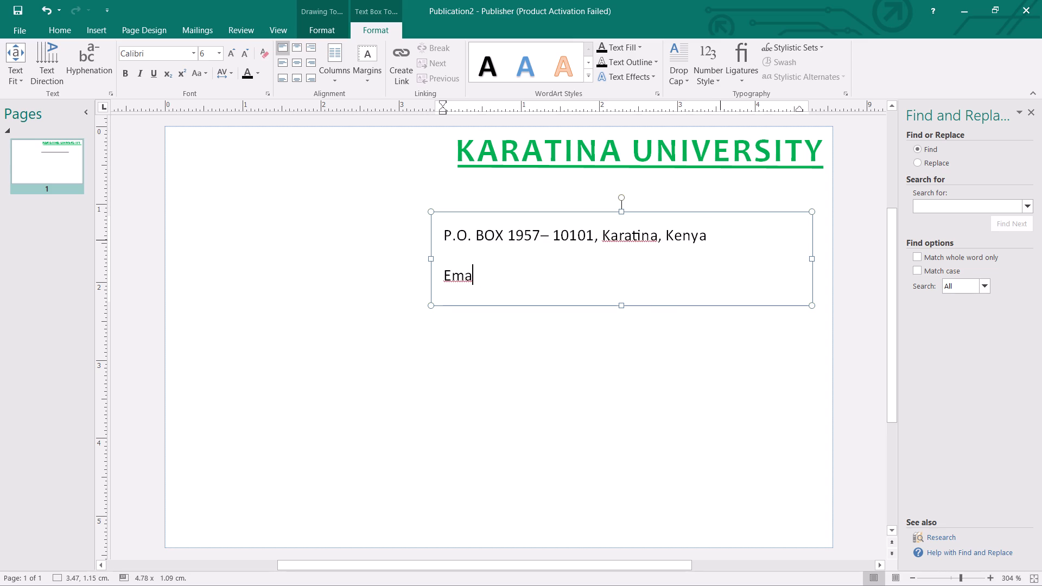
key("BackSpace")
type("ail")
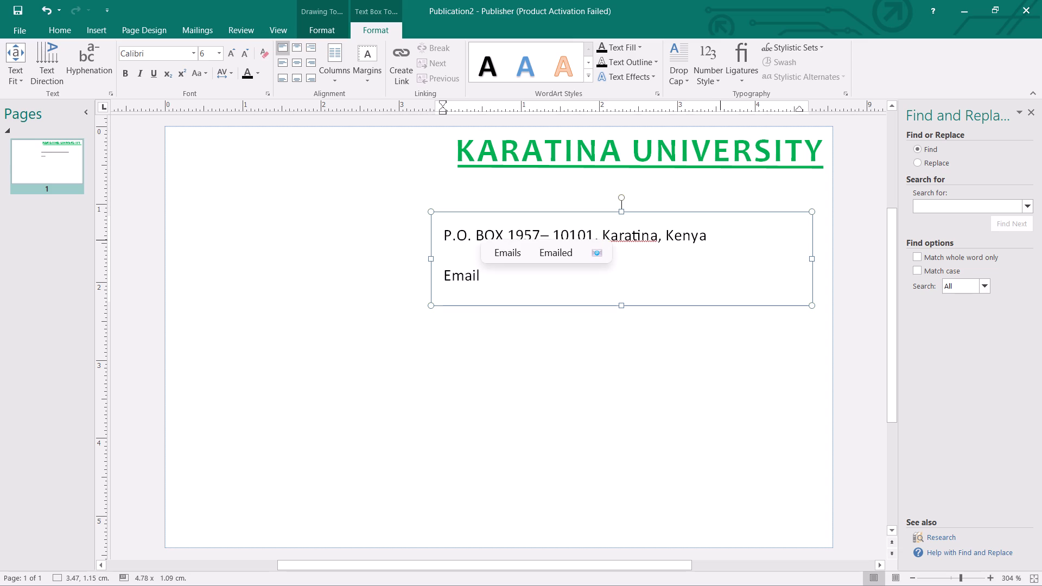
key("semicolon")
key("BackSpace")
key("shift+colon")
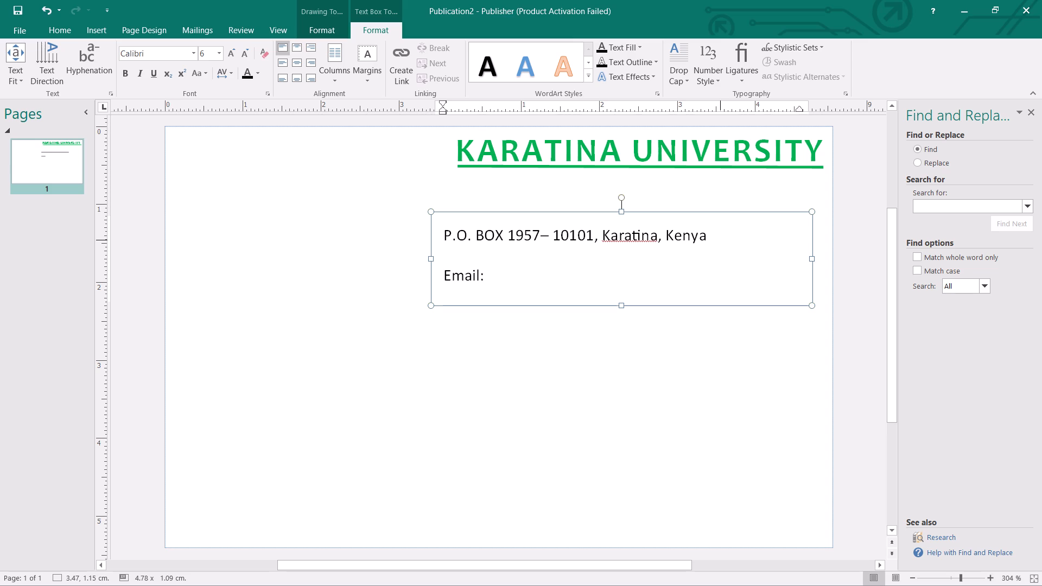
Enter the registrar's email address directly after the email label.
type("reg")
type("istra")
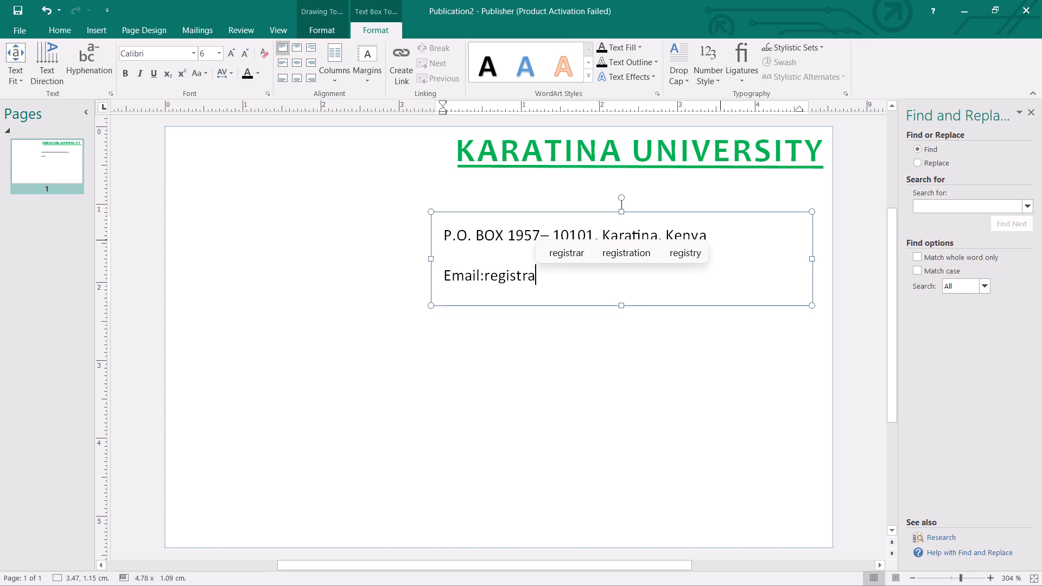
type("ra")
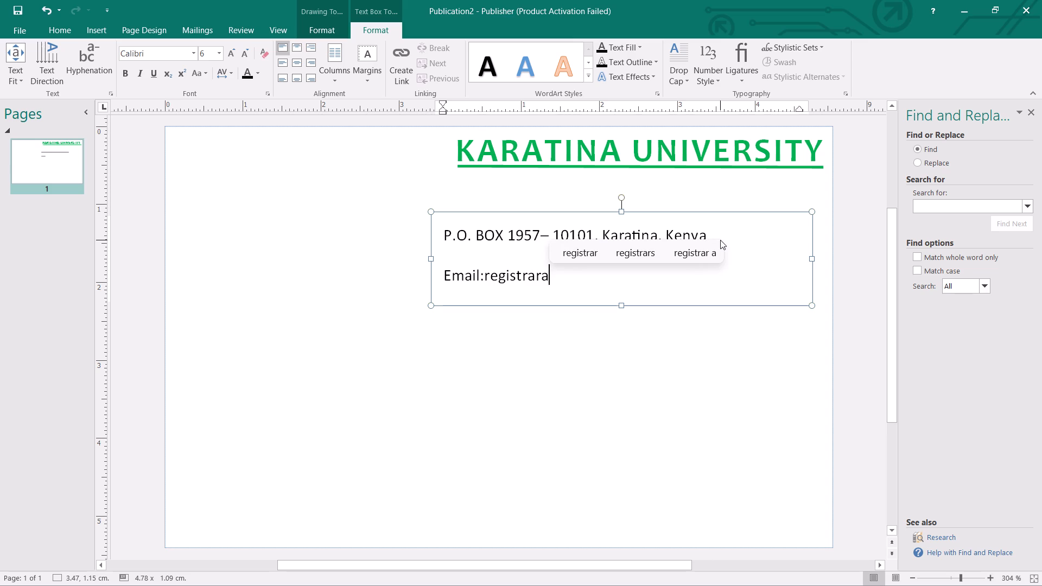
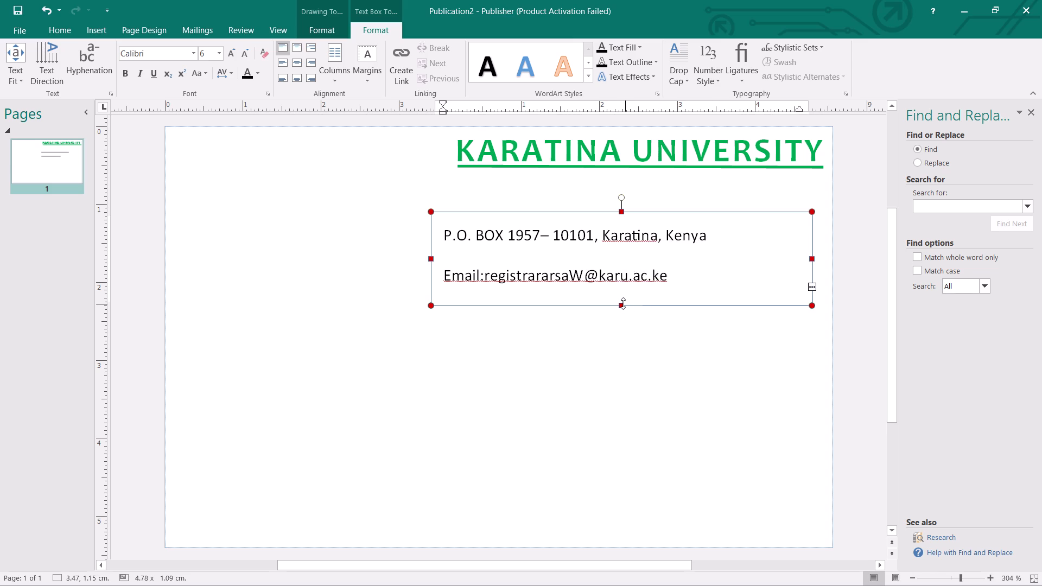
Extend the contact text box downward to about 4.78 x 1.87 cm to make room for another line.
left_click_drag(622, 303, 628, 364)
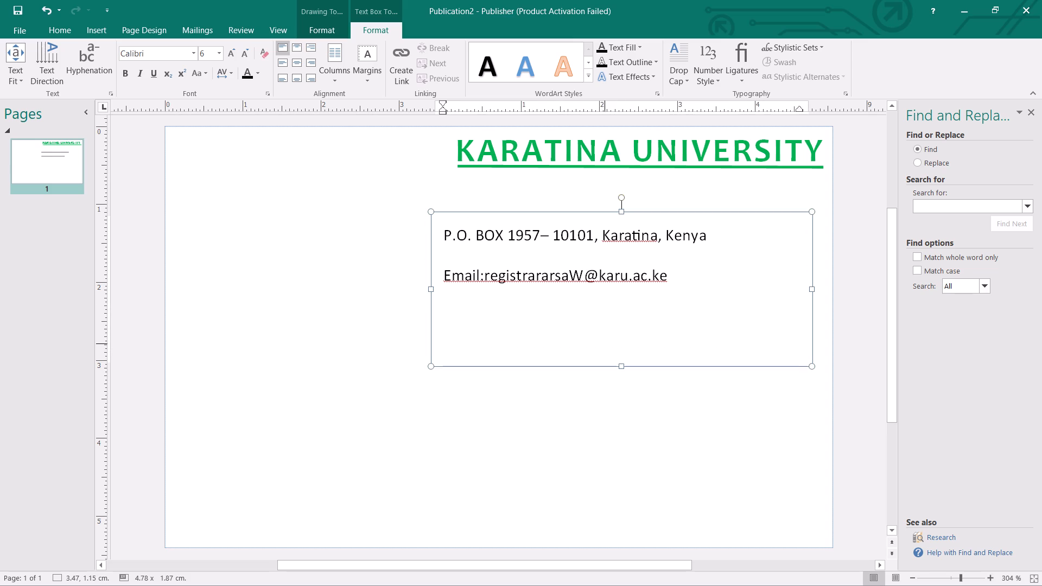
Add the label "website" on the line beneath the email address in the contact text box.
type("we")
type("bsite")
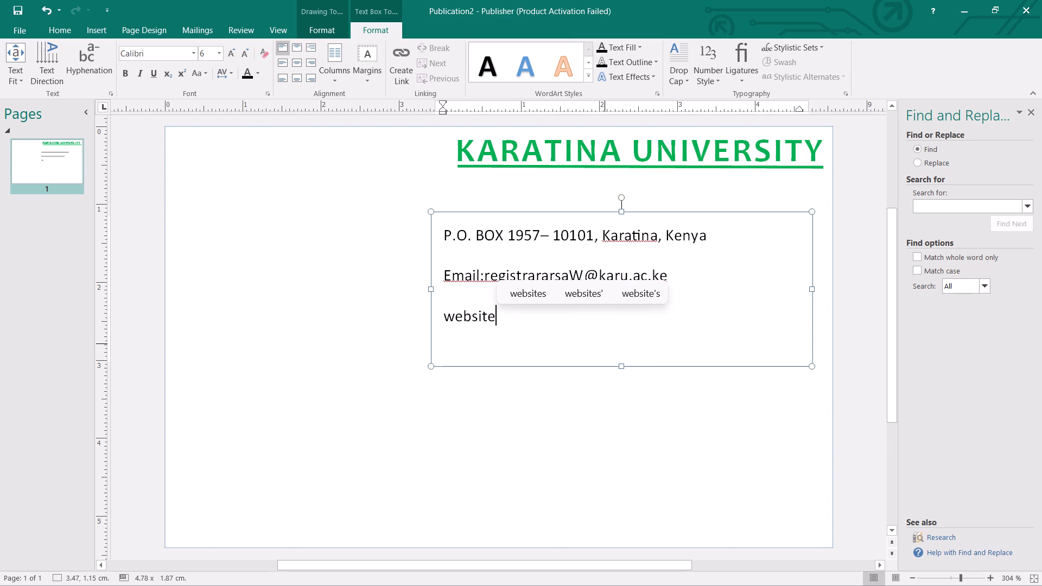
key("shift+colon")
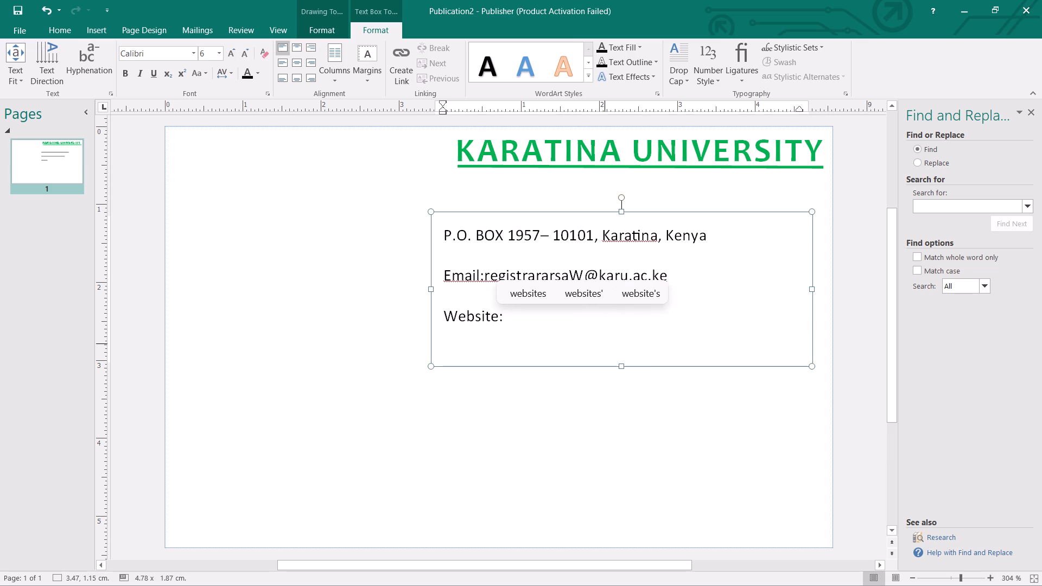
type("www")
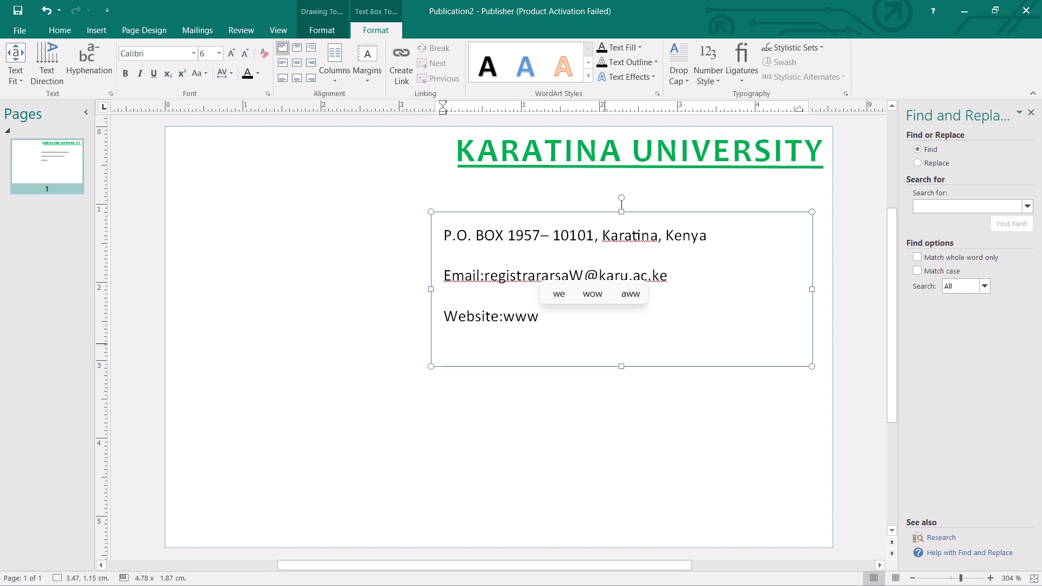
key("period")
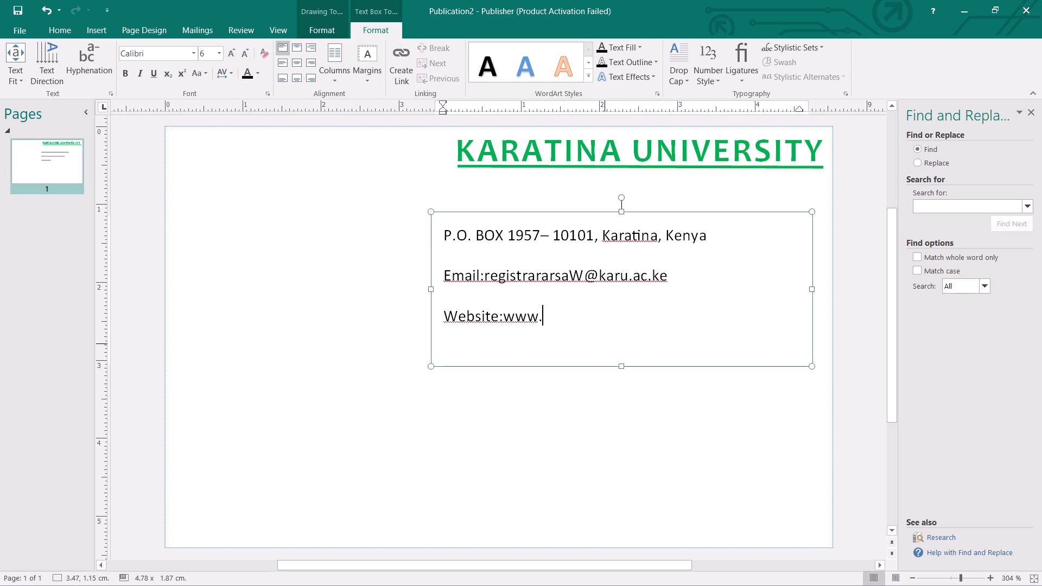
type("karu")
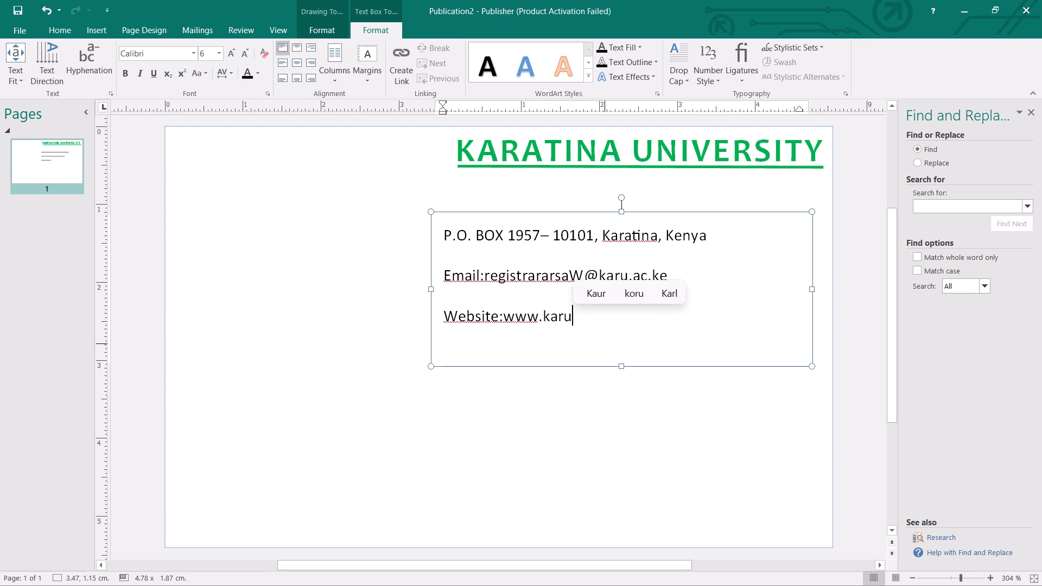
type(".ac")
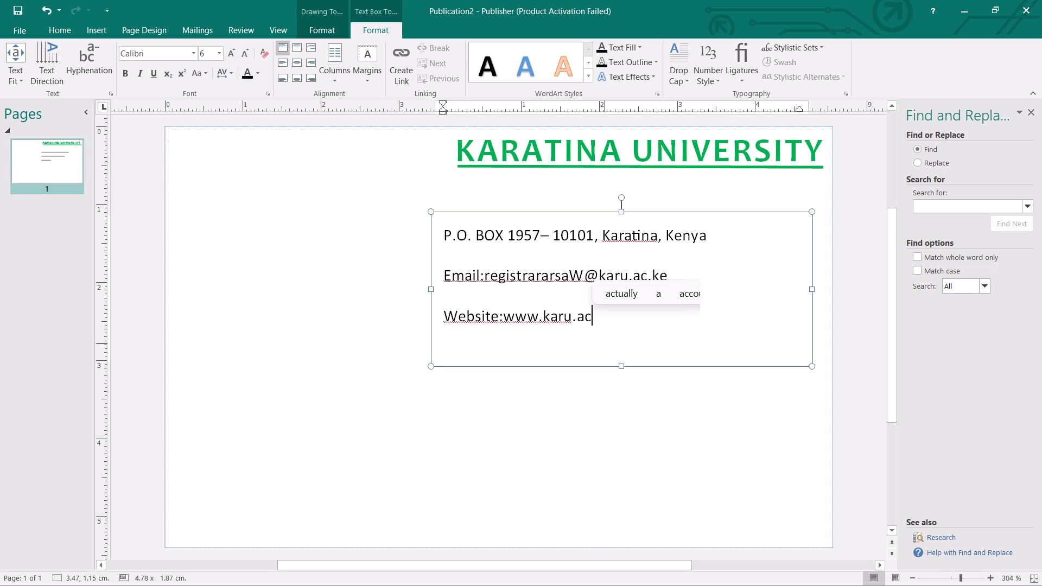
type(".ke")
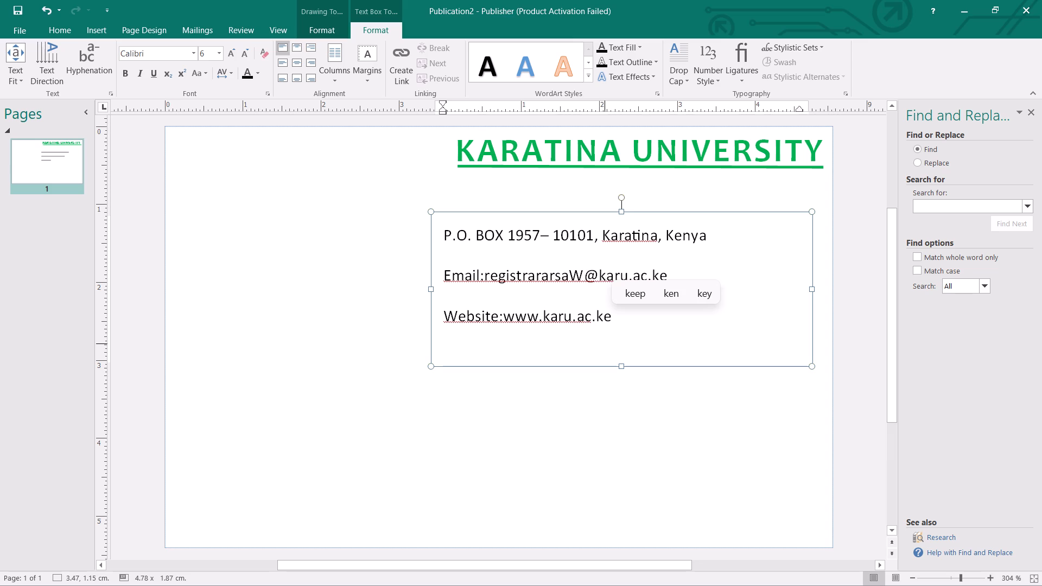
Add a new paragraph after the website line and extend the text box downward to about 4.78 x 2.28 cm.
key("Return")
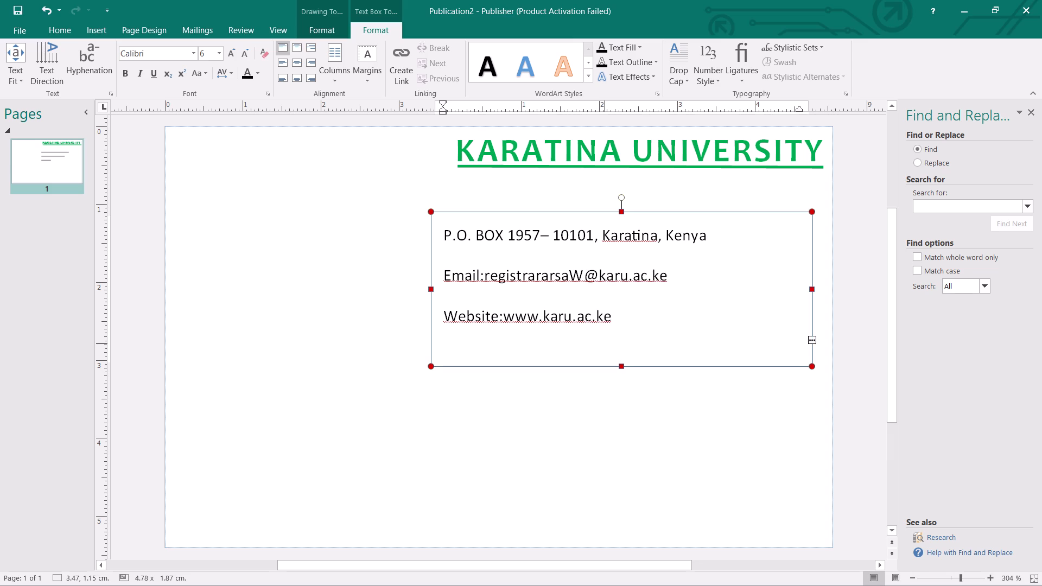
left_click_drag(621, 367, 624, 399)
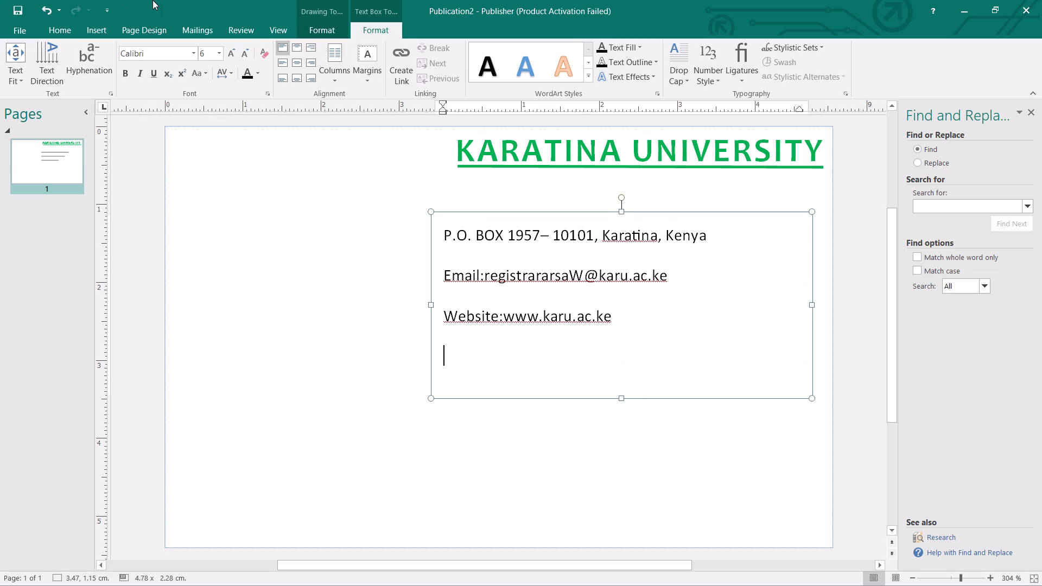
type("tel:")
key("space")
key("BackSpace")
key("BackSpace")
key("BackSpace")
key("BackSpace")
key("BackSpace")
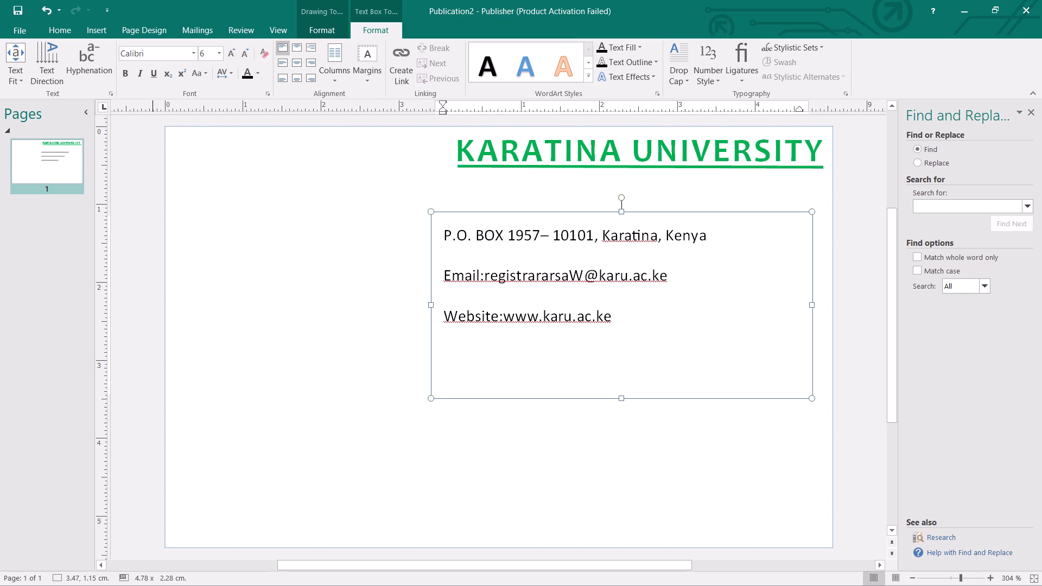
Begin the telephone line beneath the website with the capitalized label "Tel", without a colon.
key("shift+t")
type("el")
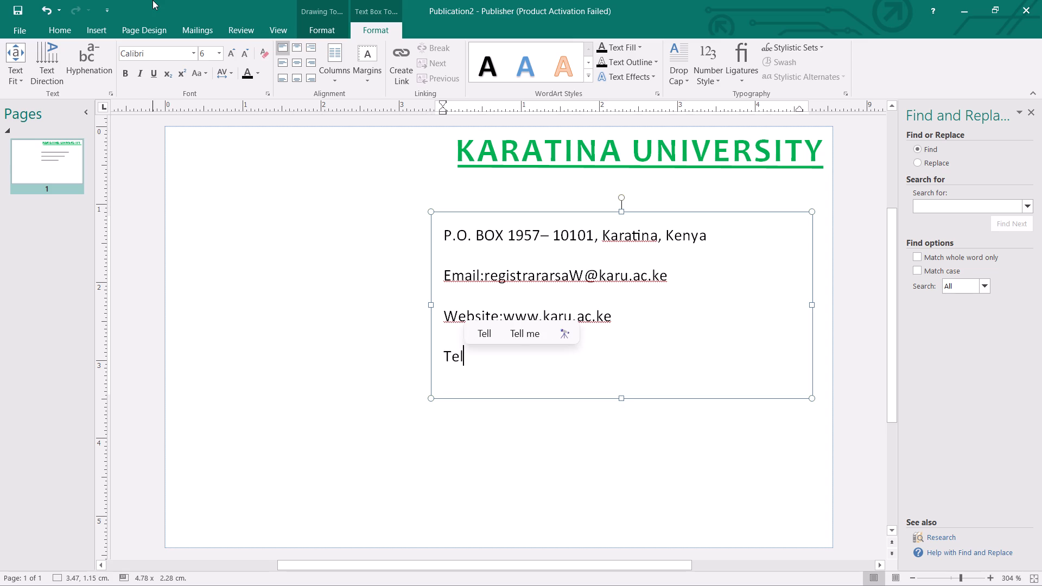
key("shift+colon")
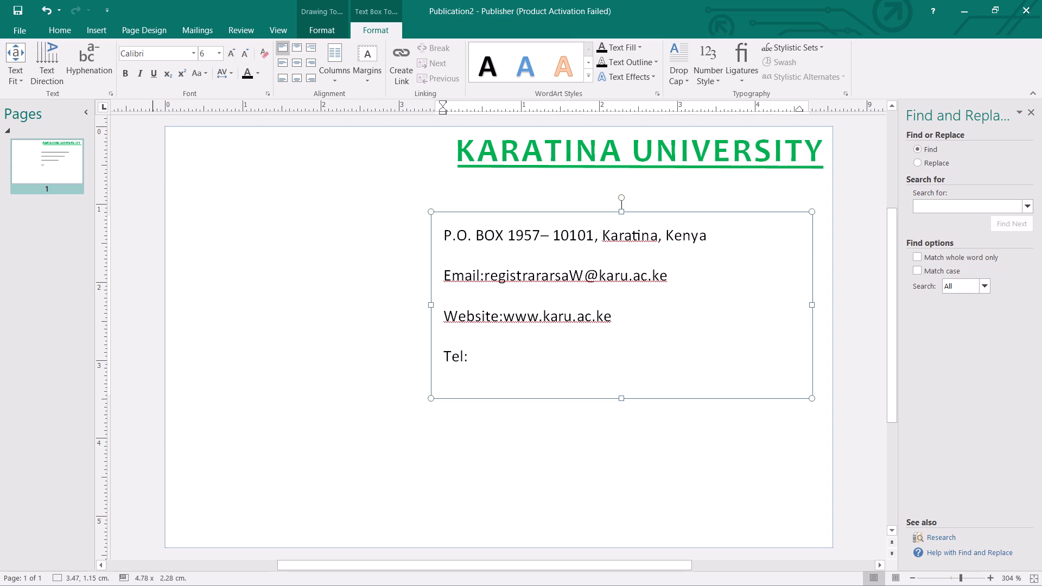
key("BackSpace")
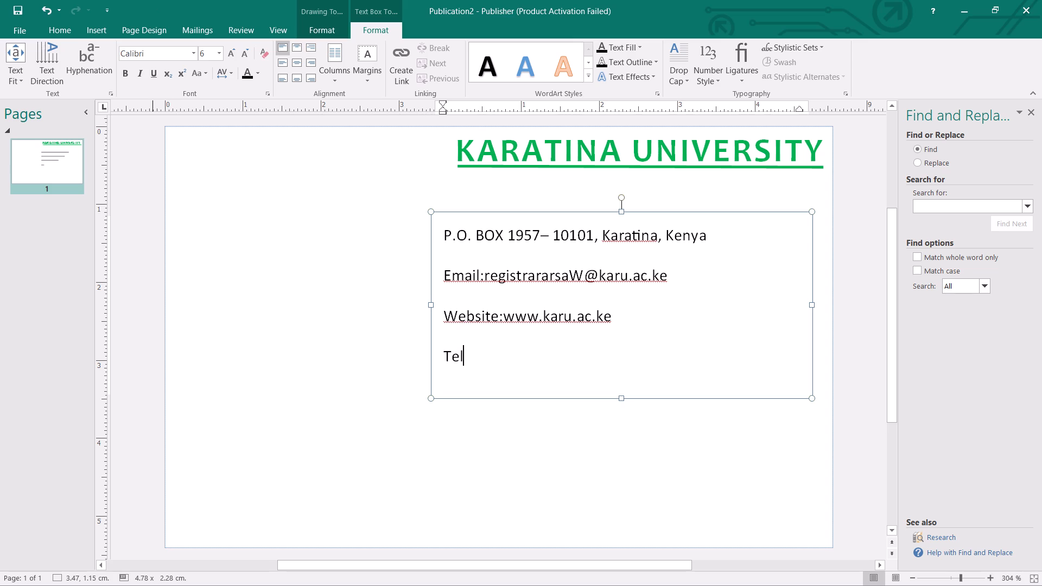
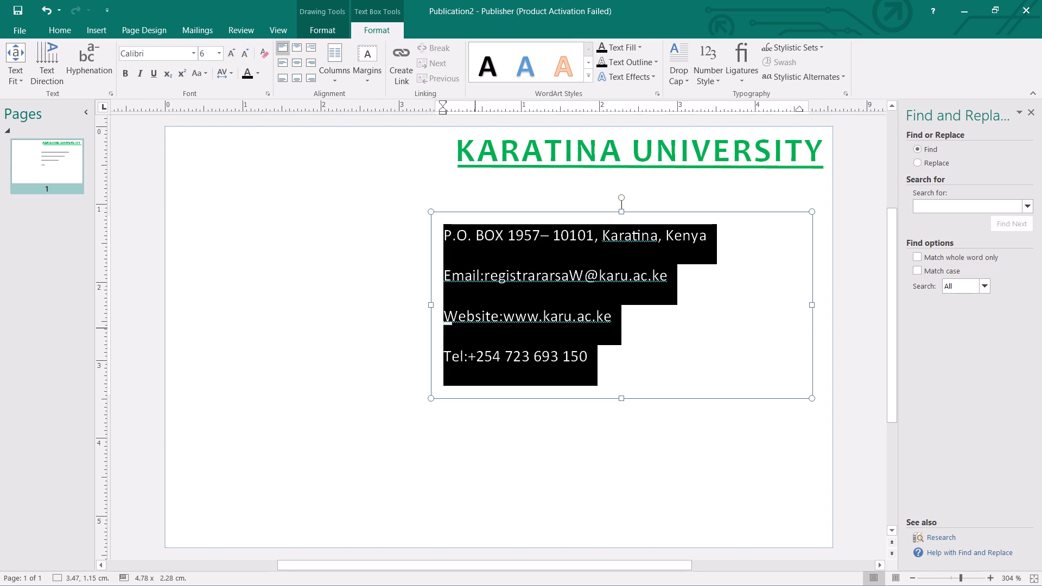
Make all four lines of contact details in the text box bold.
left_click(124, 71)
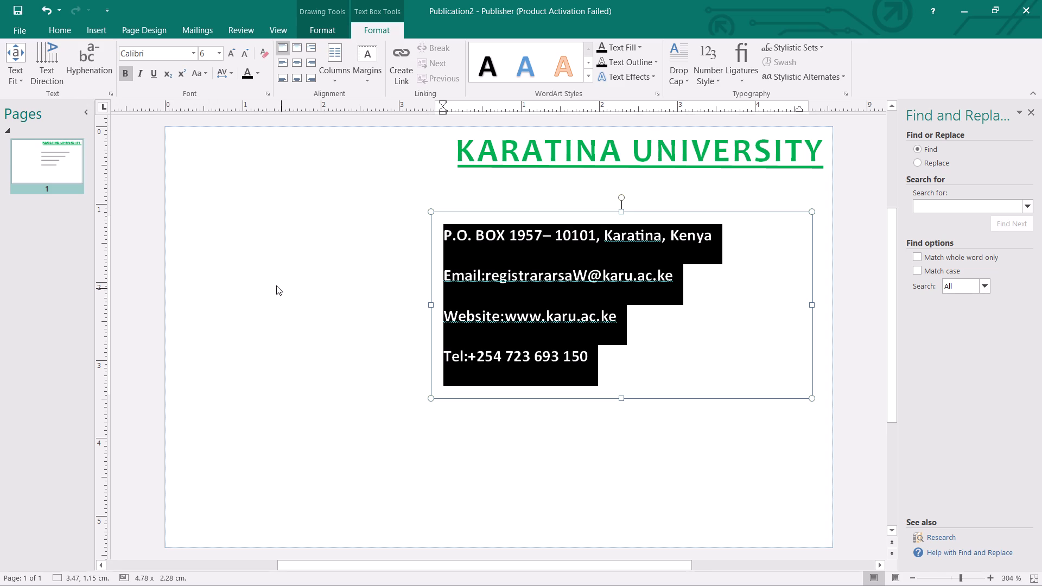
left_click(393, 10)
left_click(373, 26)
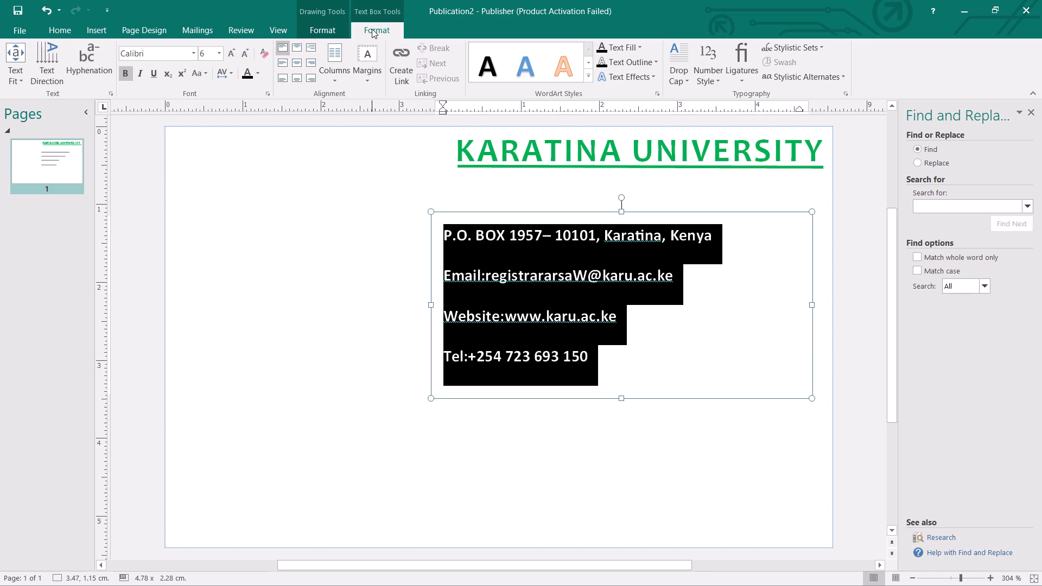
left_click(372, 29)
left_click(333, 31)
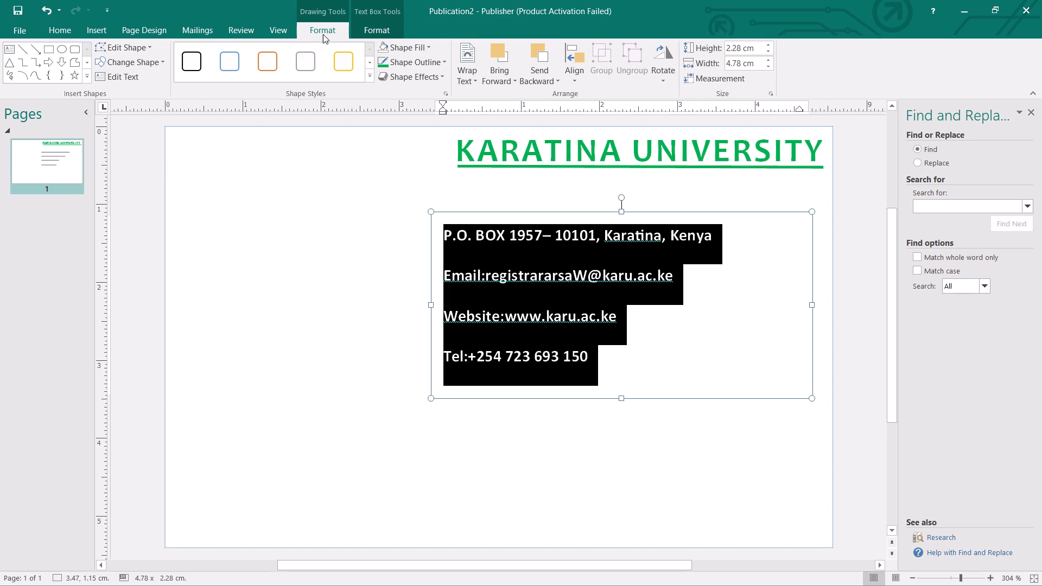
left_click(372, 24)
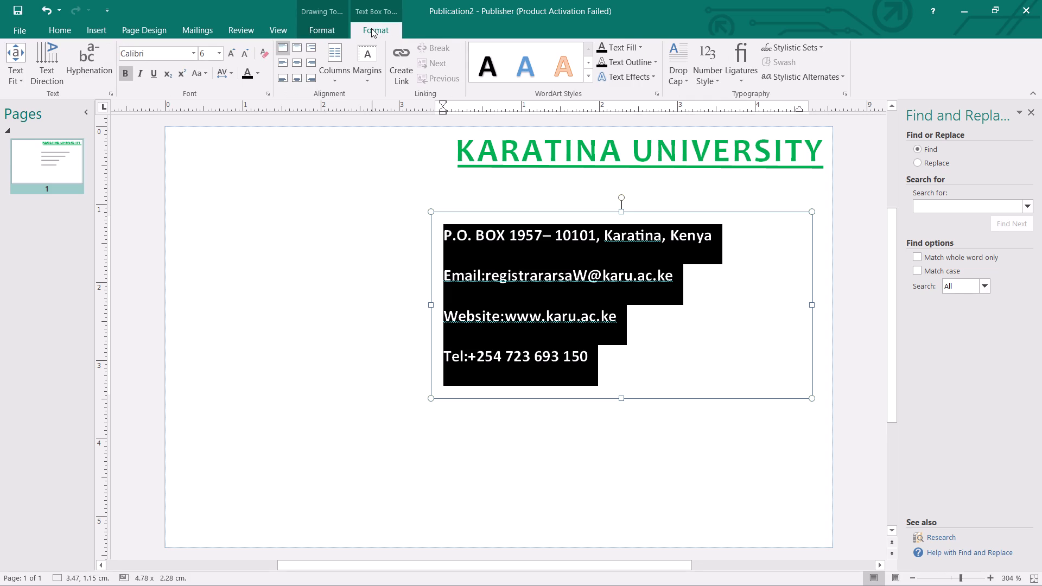
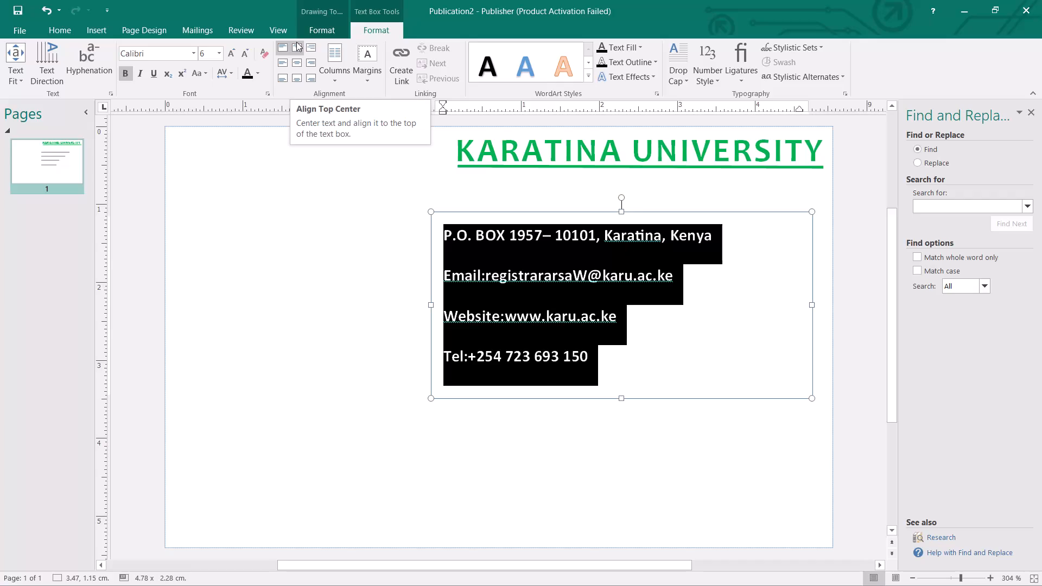
Center the four contact lines horizontally and align them to the top of their text box.
left_click(294, 41)
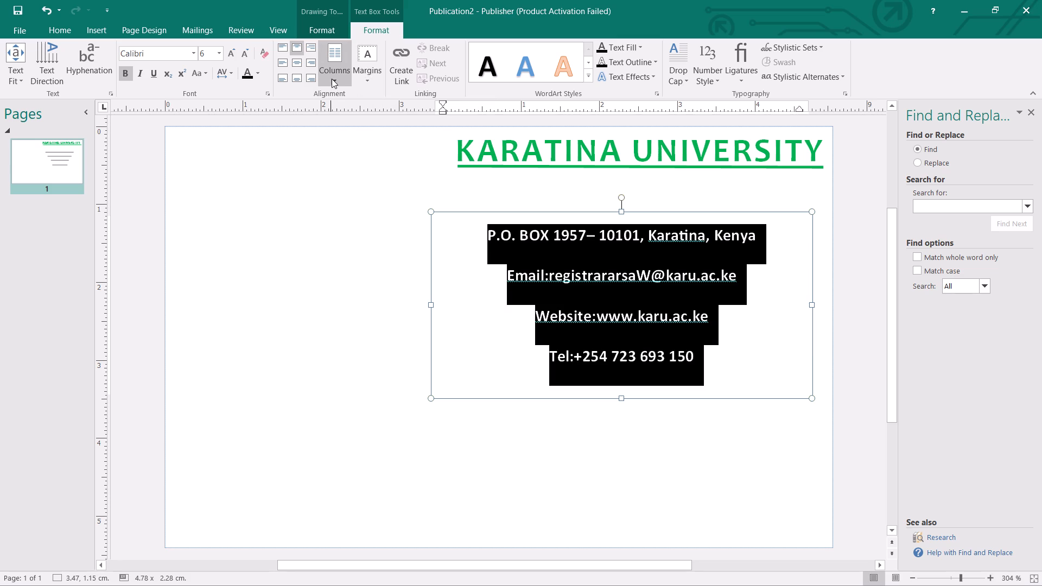
Open the custom margin settings for the contact details text box.
left_click(364, 82)
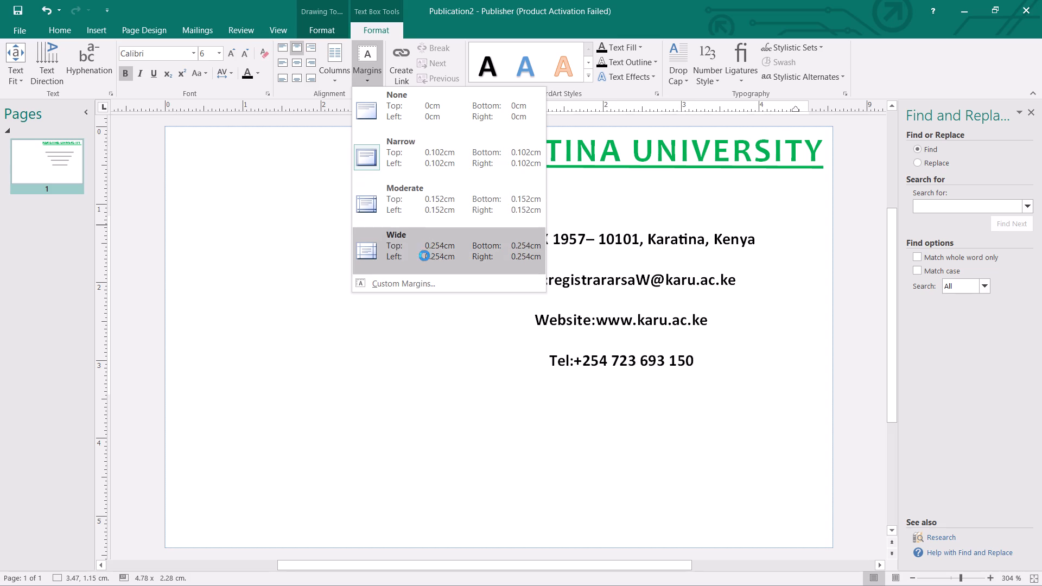
left_click(427, 281)
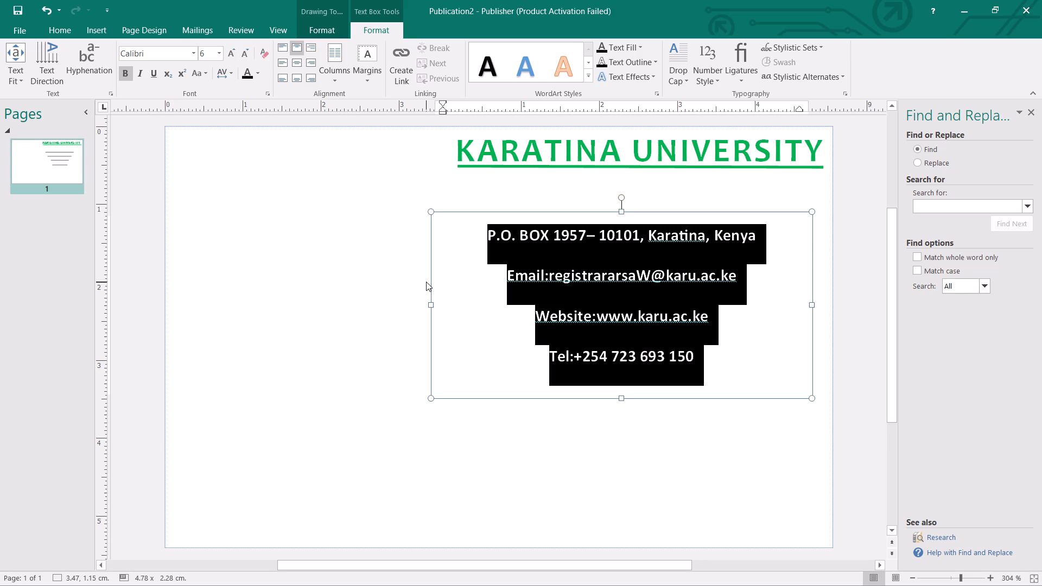
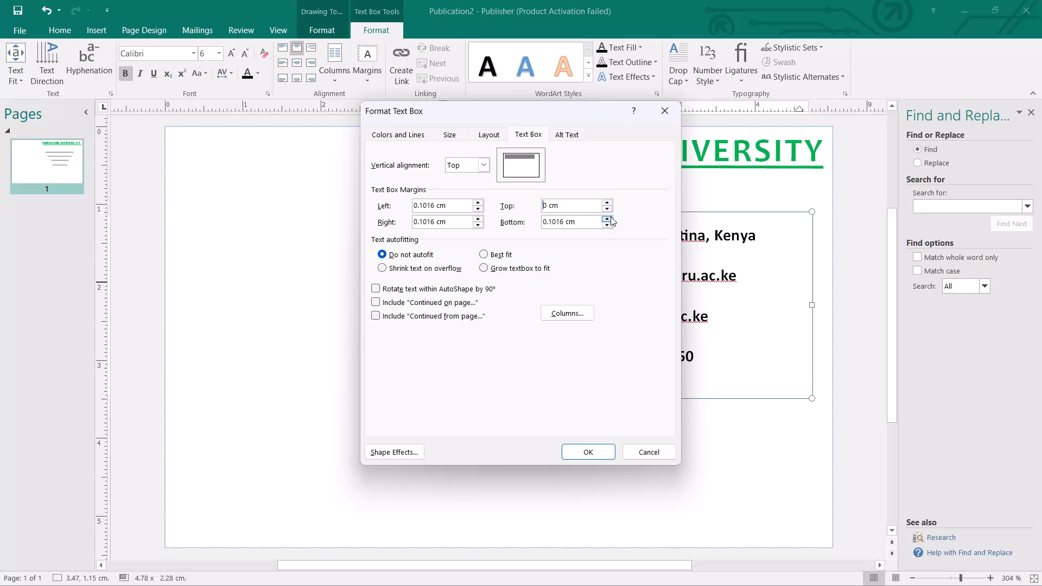
Set the contact text box's bottom margin to 0 cm and apply the margin settings.
double_click(606, 223)
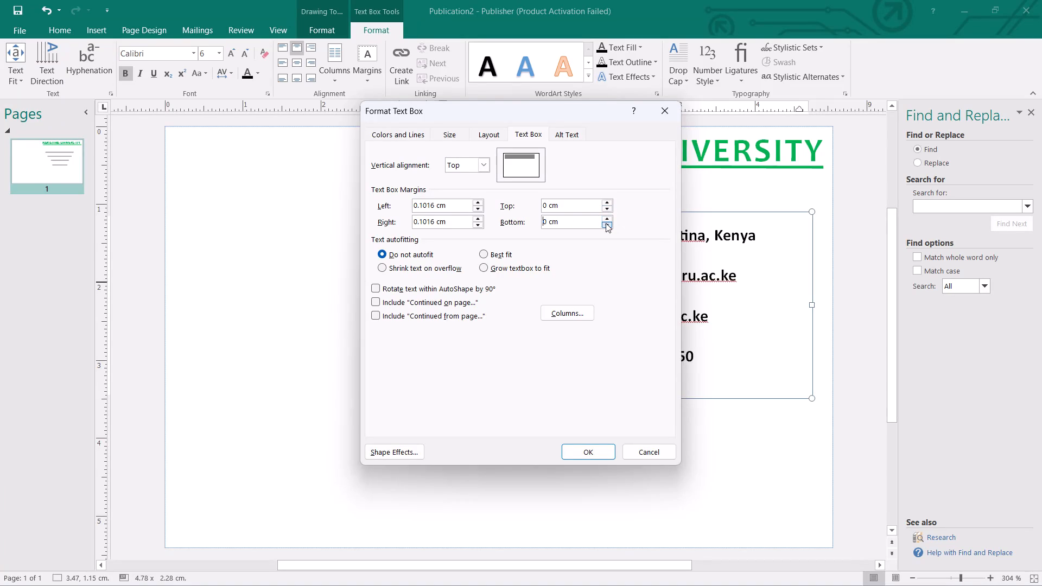
left_click(606, 223)
left_click(583, 449)
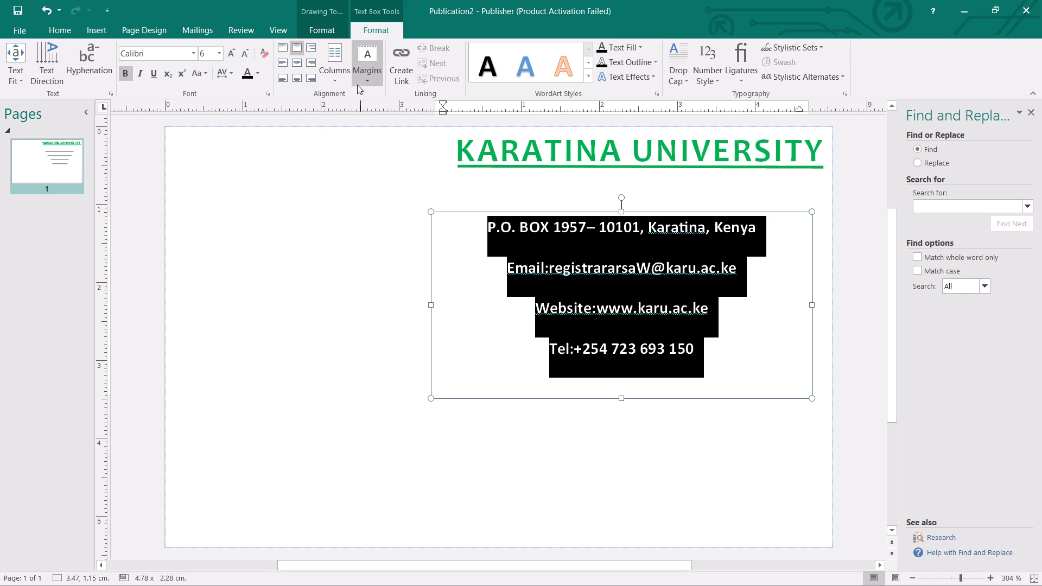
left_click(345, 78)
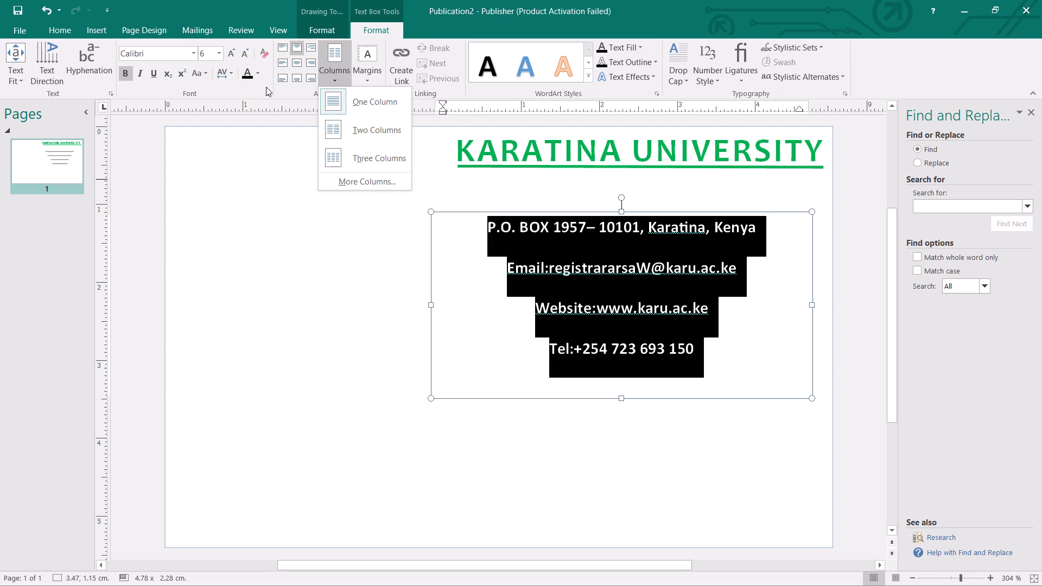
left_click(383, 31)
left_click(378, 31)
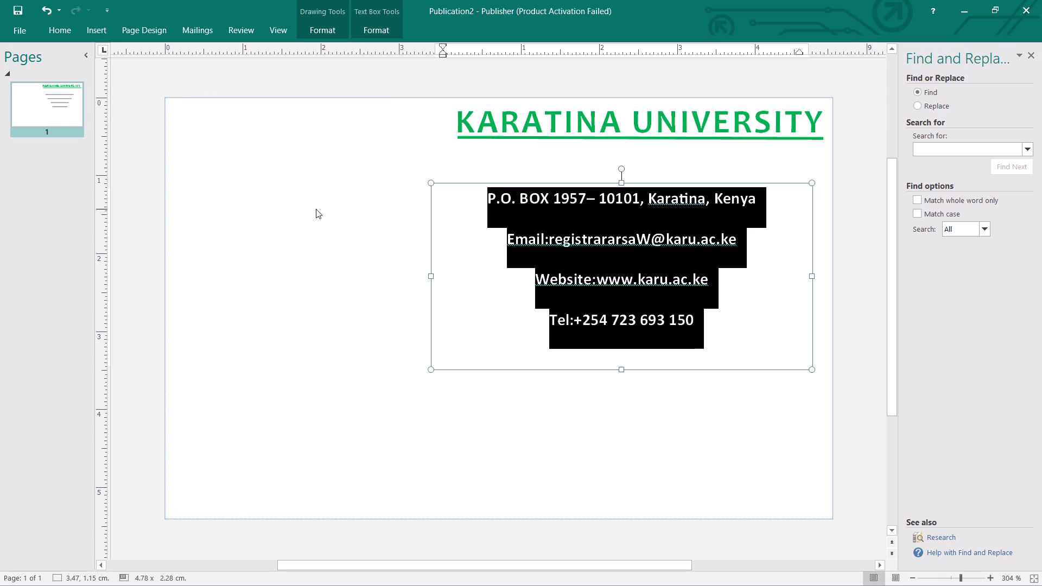
Widen the contact text box on its left side and shorten it from below to about 6.63 x 1.94 cm.
left_click(316, 209)
left_click(617, 218)
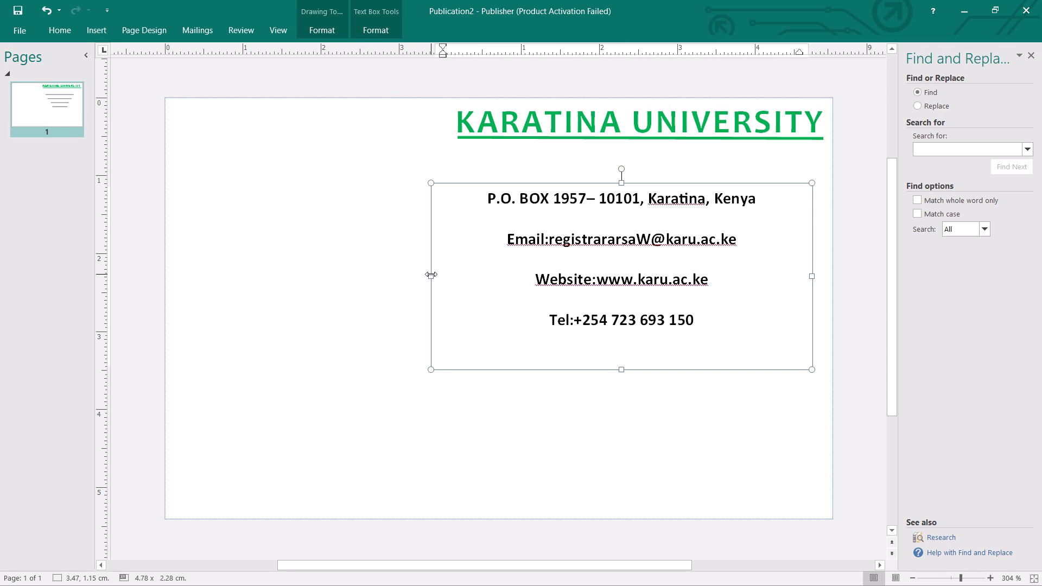
left_click_drag(429, 276, 284, 260)
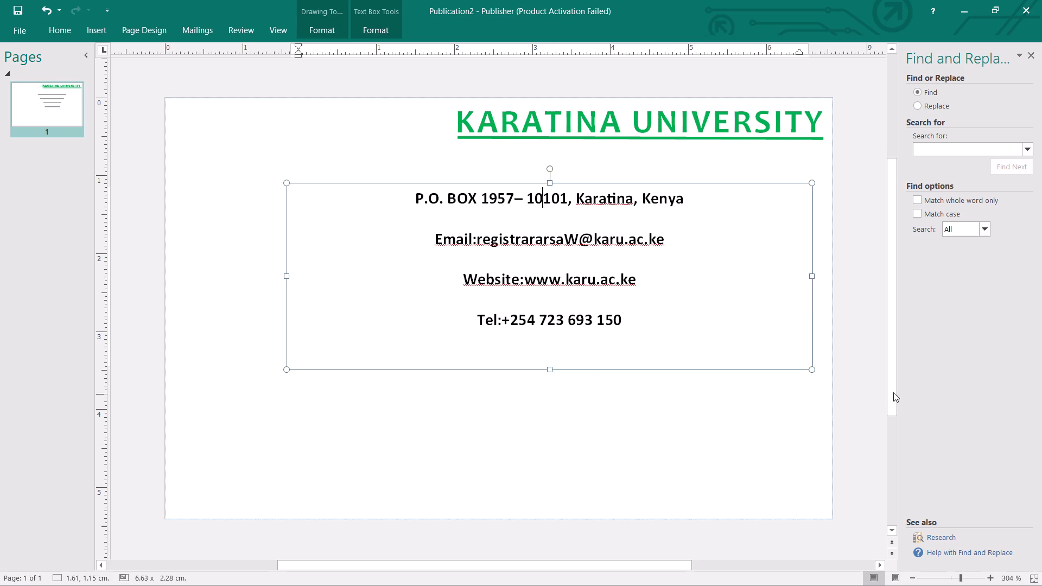
left_click_drag(814, 368, 812, 363)
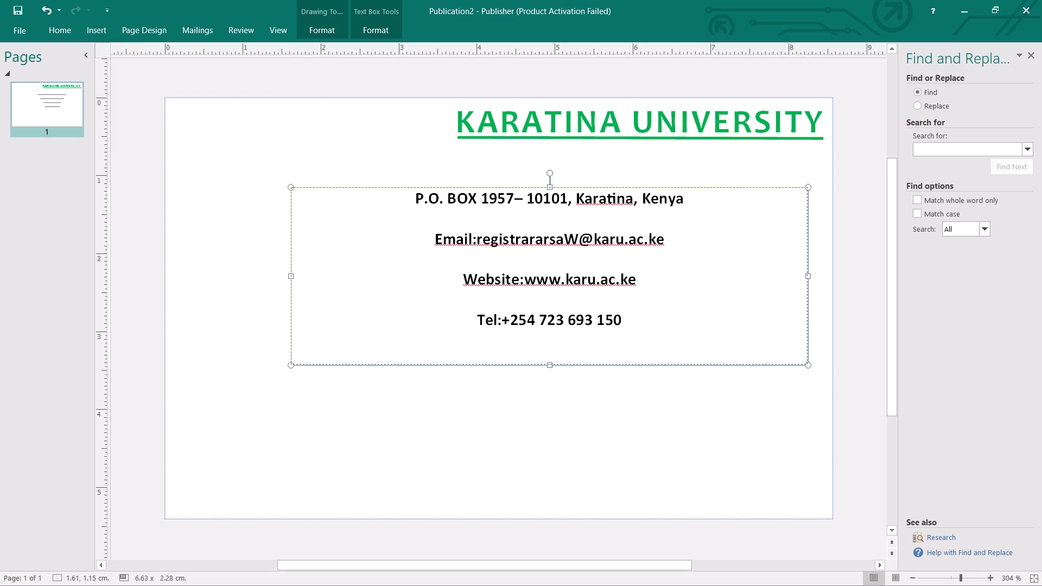
left_click_drag(812, 363, 814, 341)
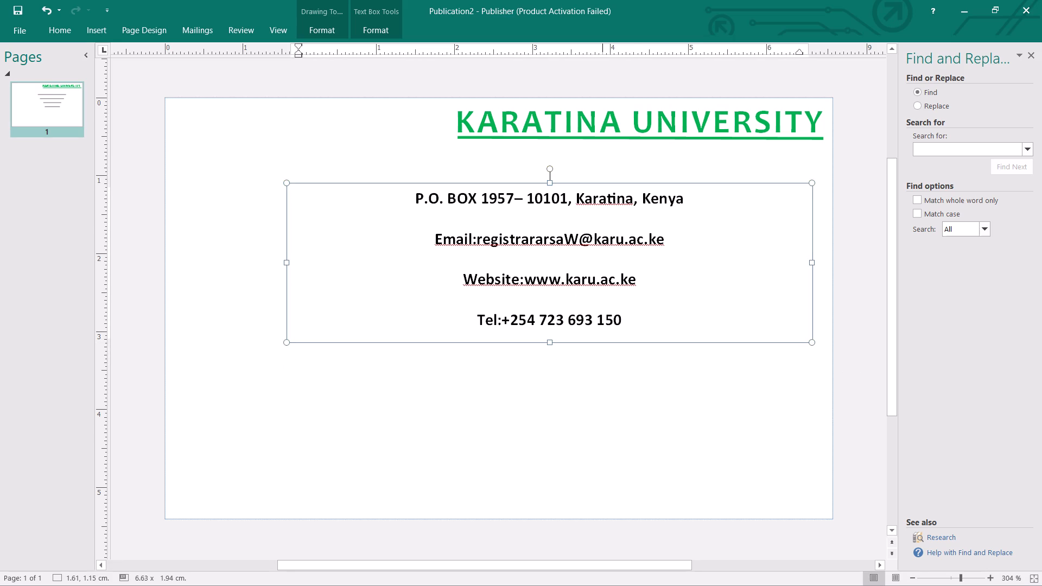
Move the contact text box directly beneath the green heading, to about x 2.72 cm, y 0.56 cm.
left_click_drag(607, 186, 672, 141)
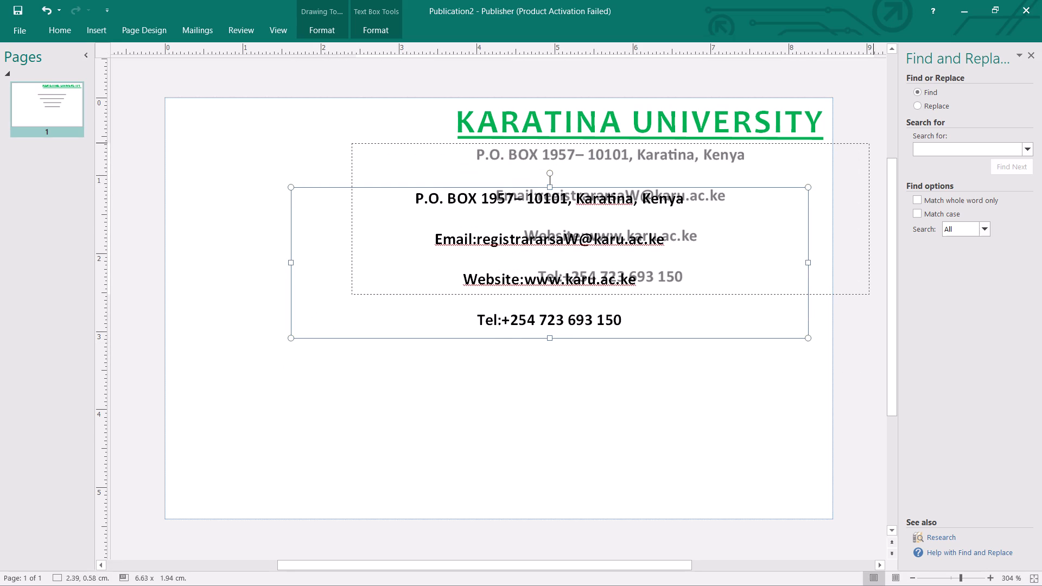
left_click_drag(672, 141, 693, 140)
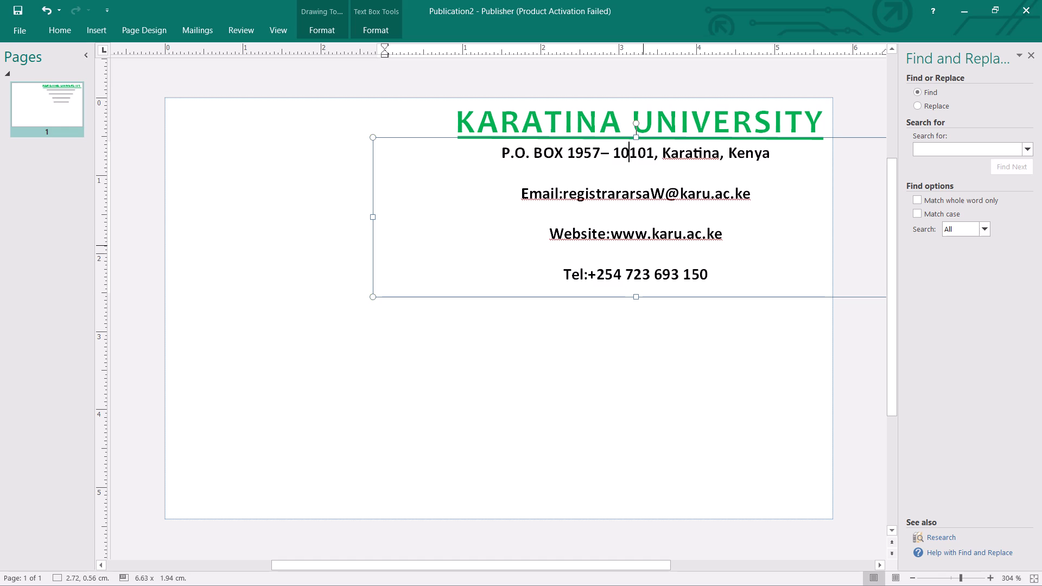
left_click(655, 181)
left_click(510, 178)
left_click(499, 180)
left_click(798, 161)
Select the four contact lines and set their text box's height to 1.9 cm.
left_click_drag(505, 149, 698, 264)
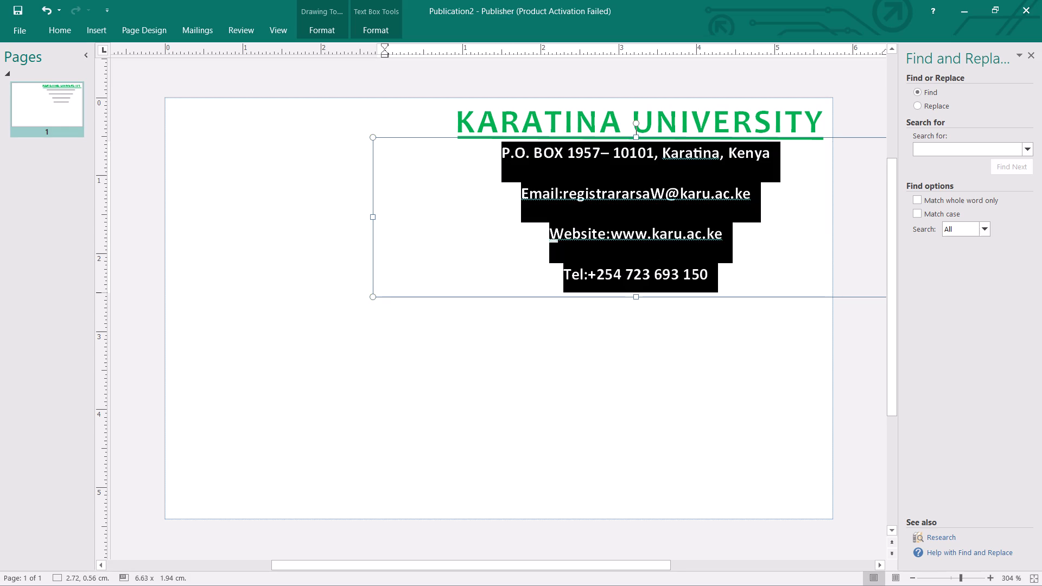
left_click_drag(698, 264, 744, 265)
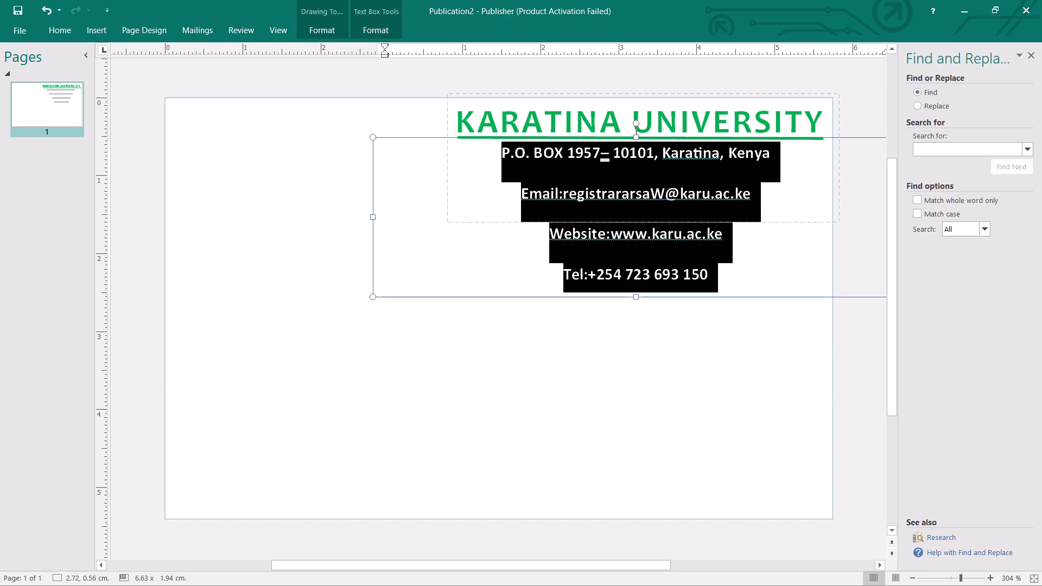
left_click(390, 27)
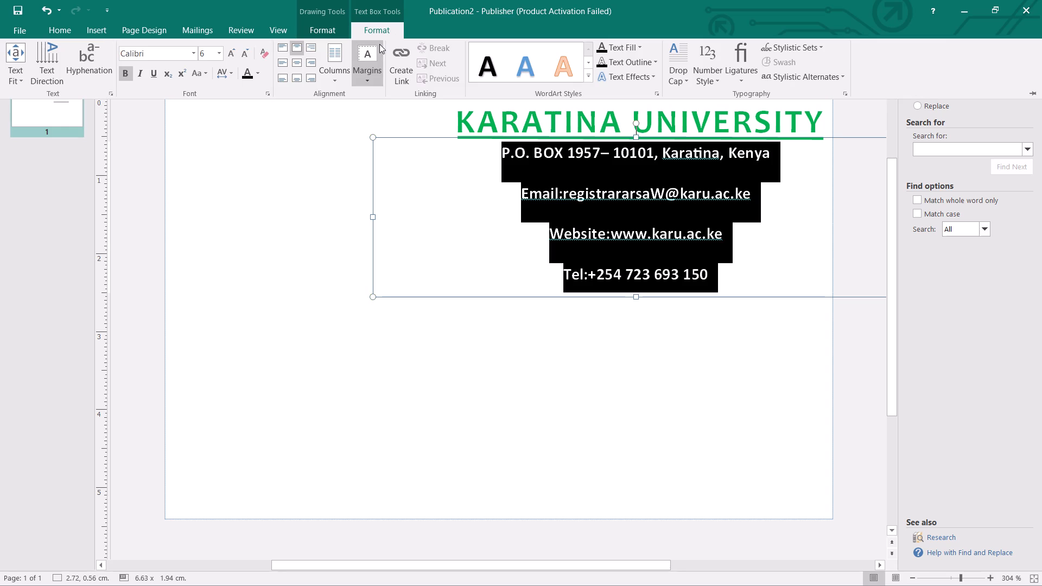
left_click(330, 24)
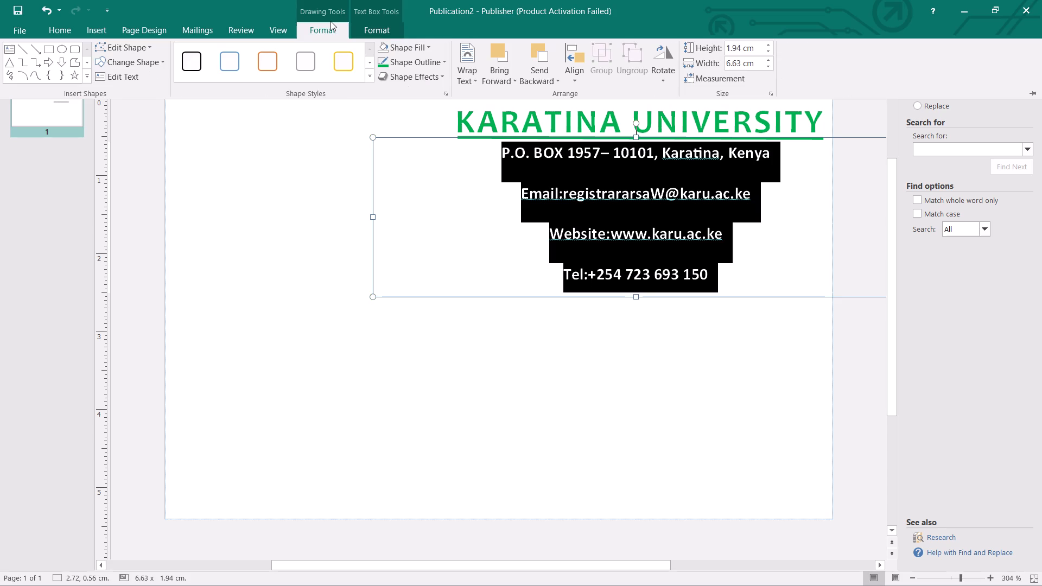
left_click(58, 28)
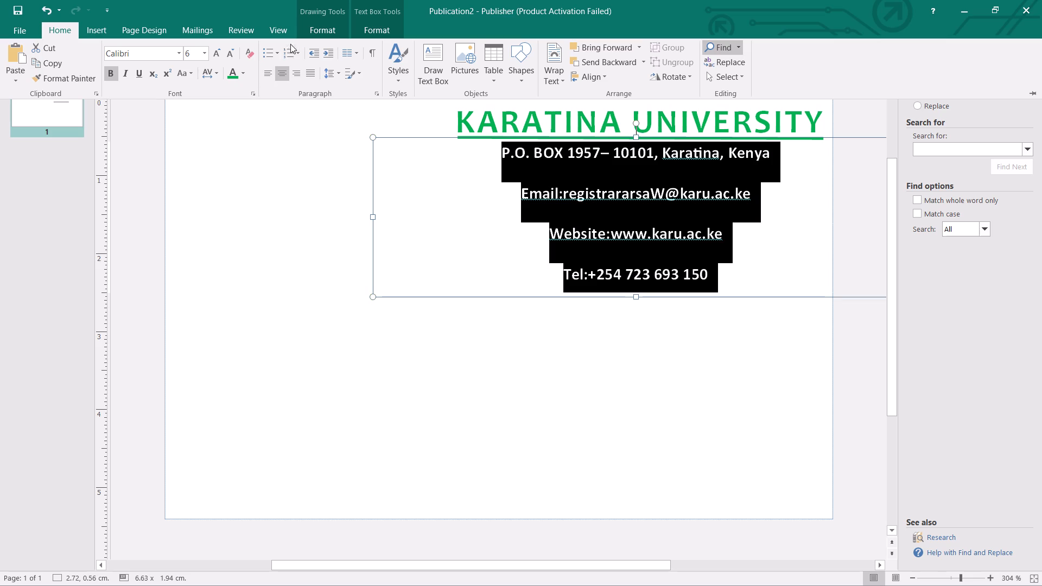
left_click(326, 30)
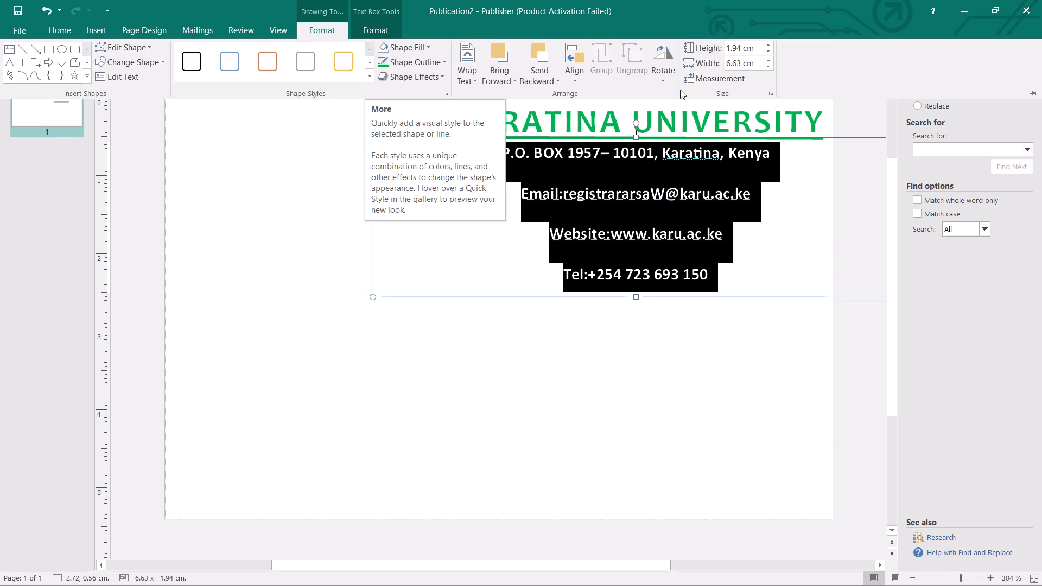
left_click(765, 49)
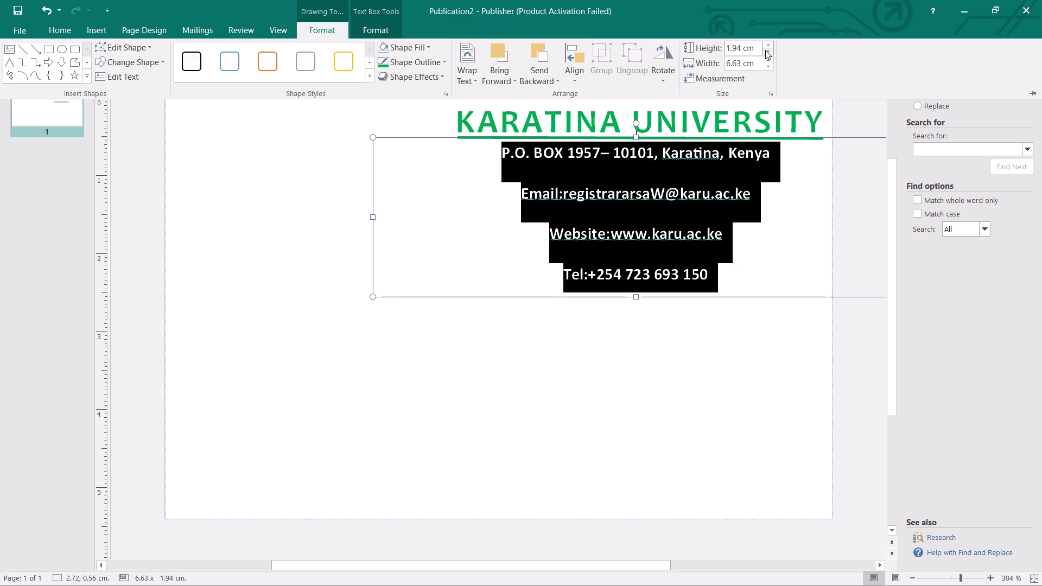
left_click(767, 50)
left_click(767, 50)
triple_click(767, 50)
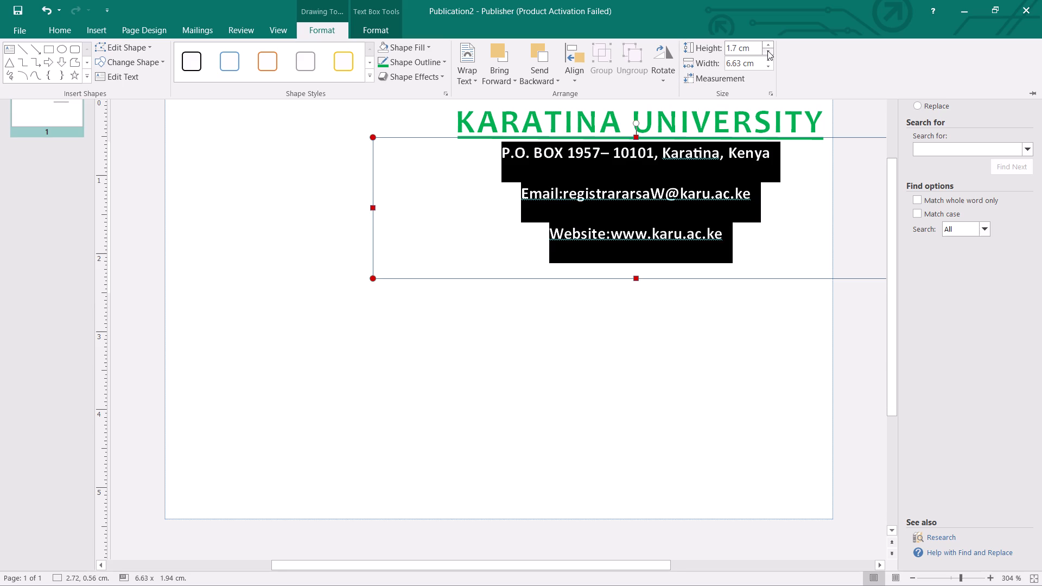
triple_click(770, 44)
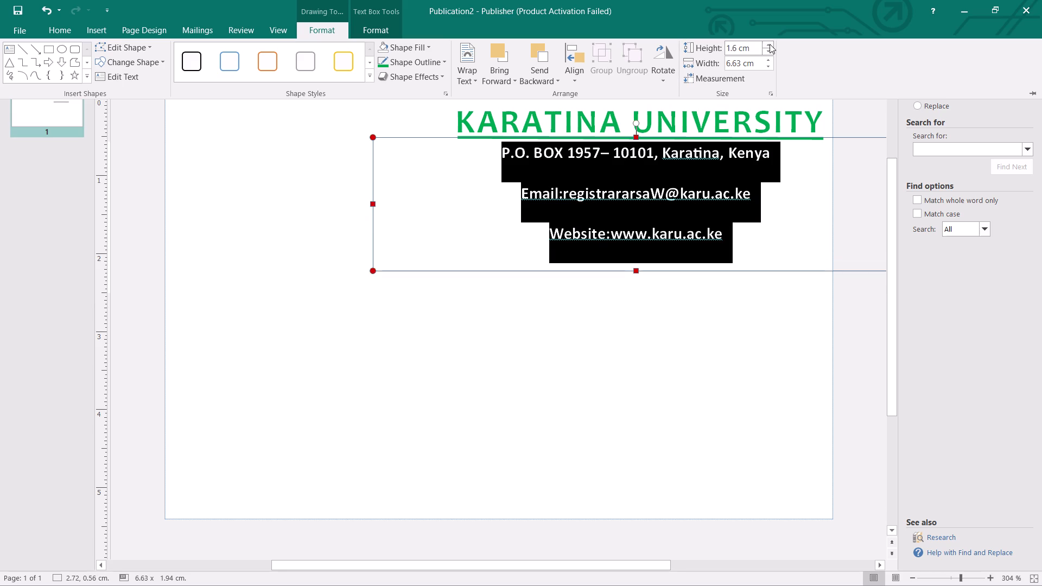
double_click(770, 44)
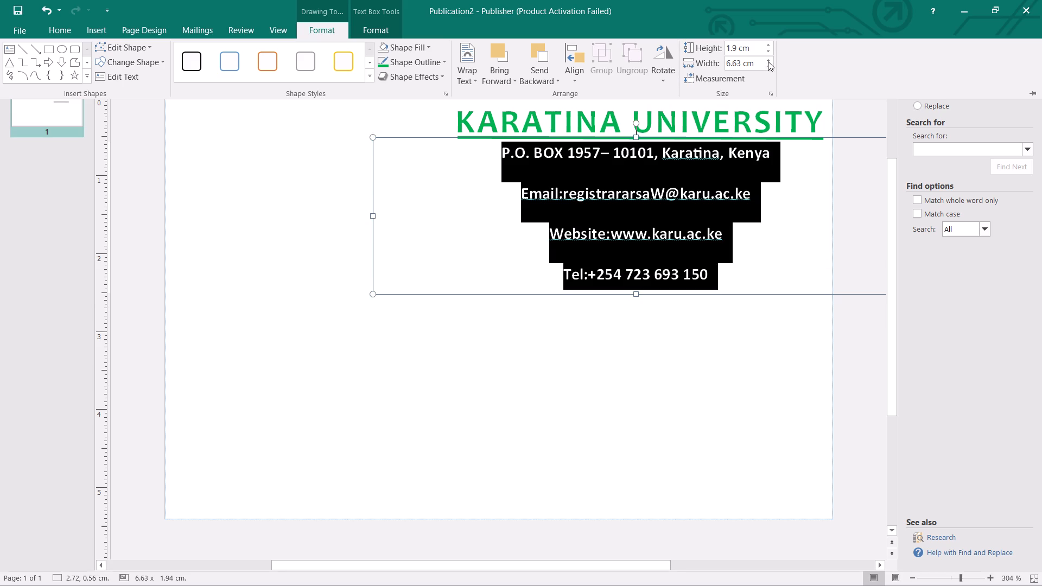
Set the contact text box's width to 6.5 cm.
left_click(769, 58)
left_click(769, 58)
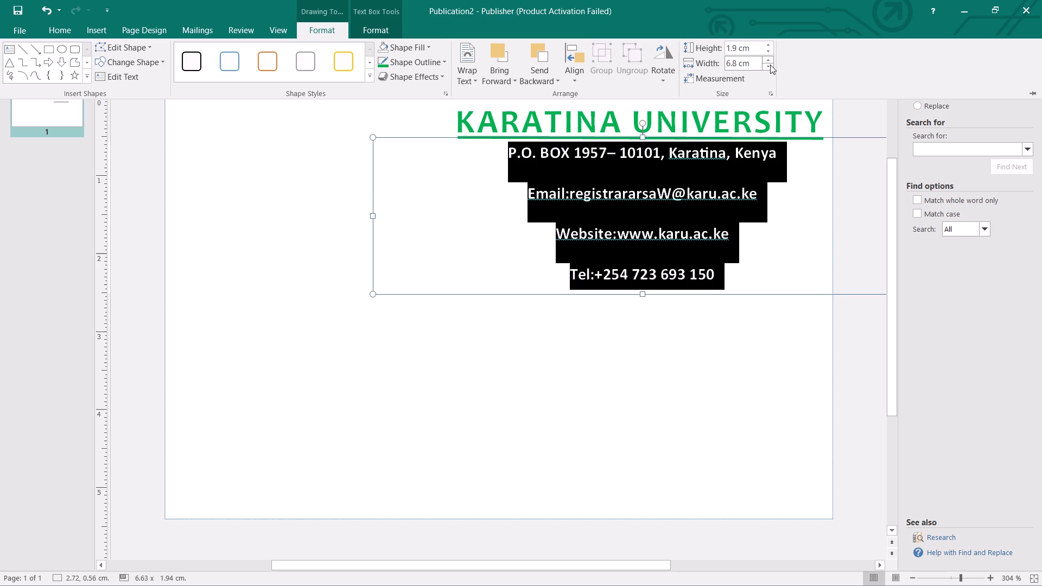
triple_click(770, 65)
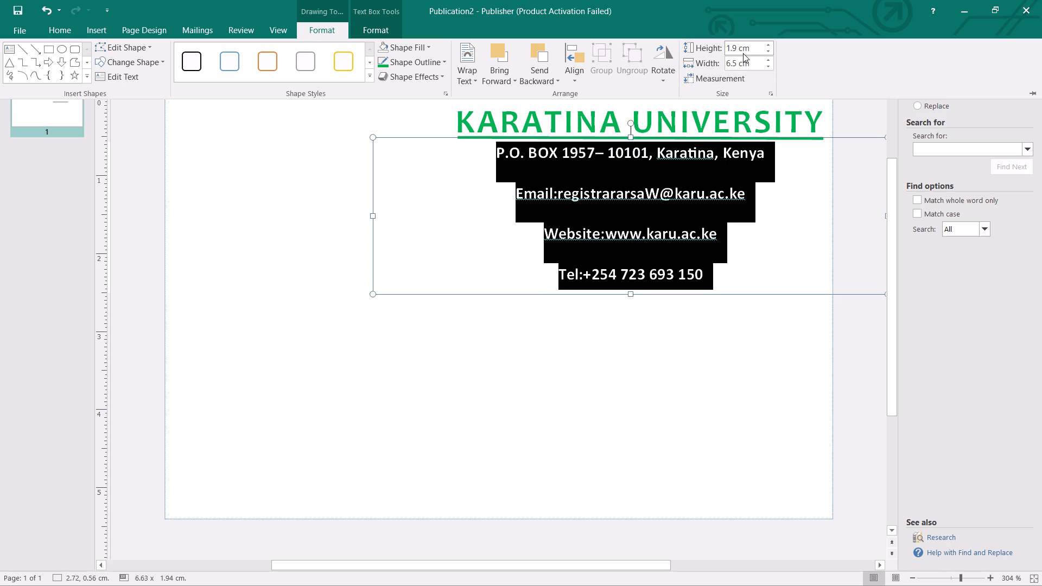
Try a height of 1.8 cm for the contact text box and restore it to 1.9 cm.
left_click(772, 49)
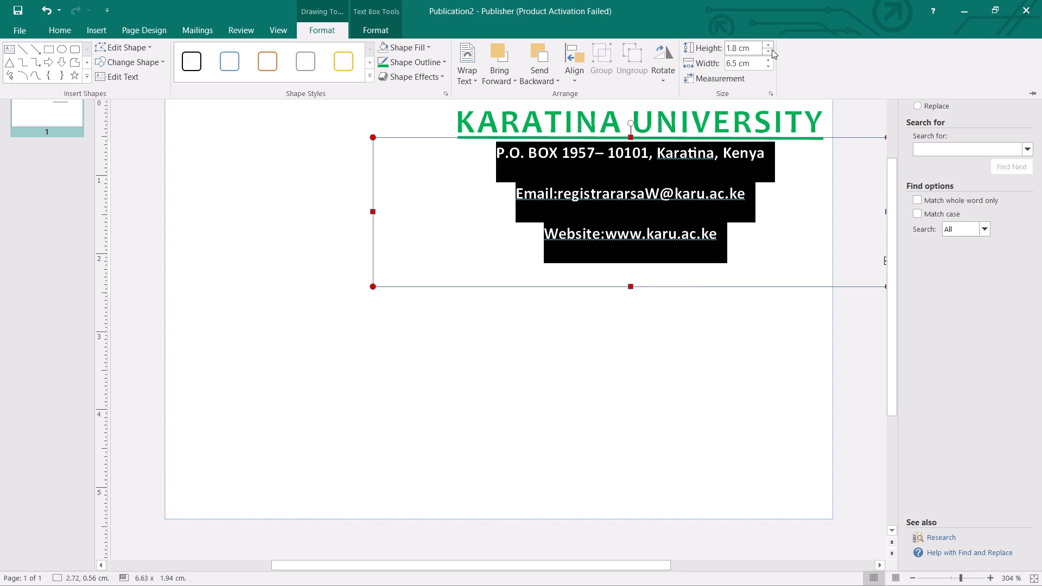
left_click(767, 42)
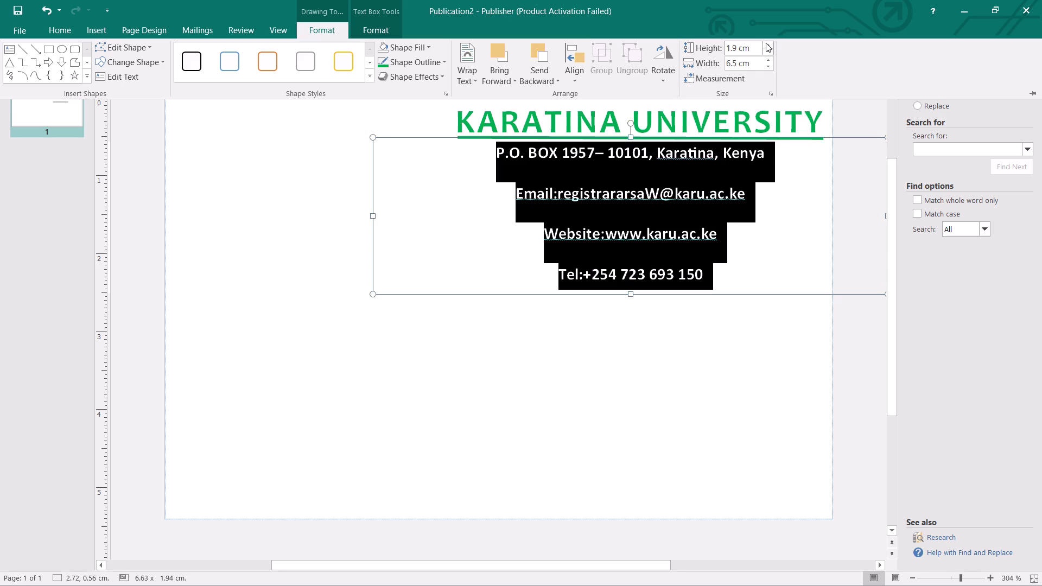
Open the contact text box's measurements, try a height of 2 cm, restore 1.9 cm, and set its x position to 2.7 cm.
left_click(729, 75)
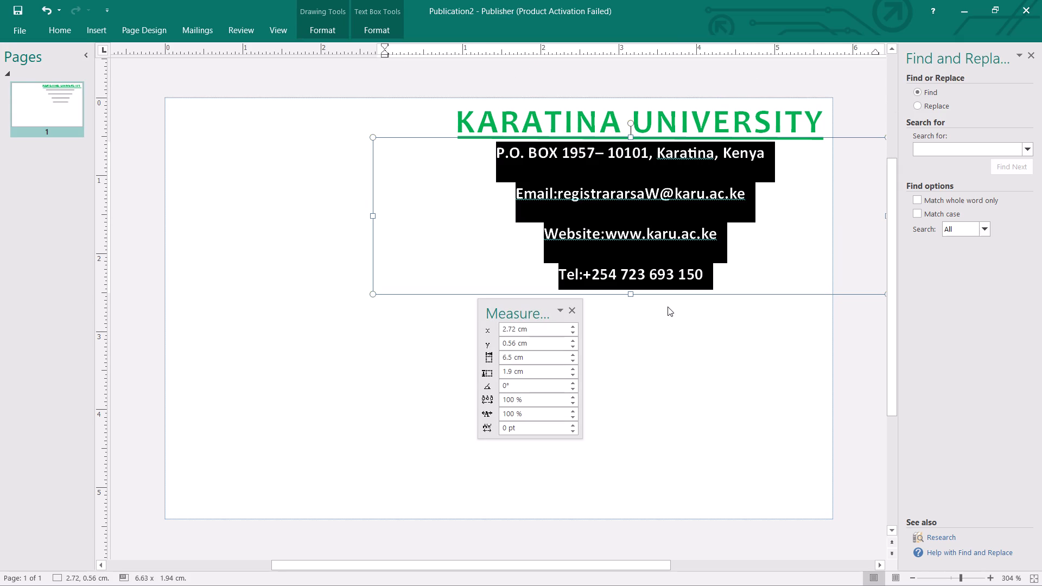
left_click(571, 370)
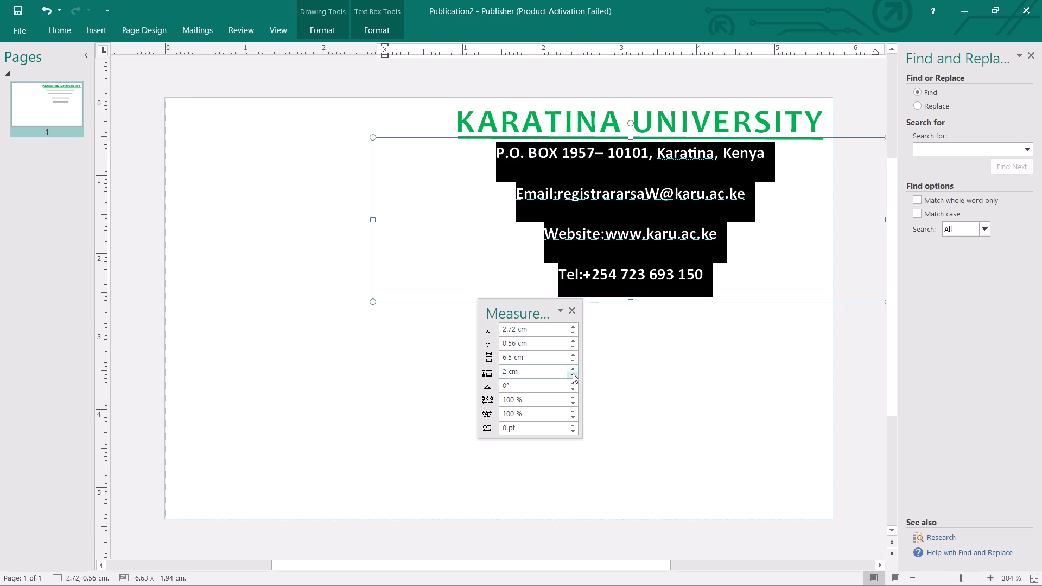
left_click(573, 373)
left_click(570, 331)
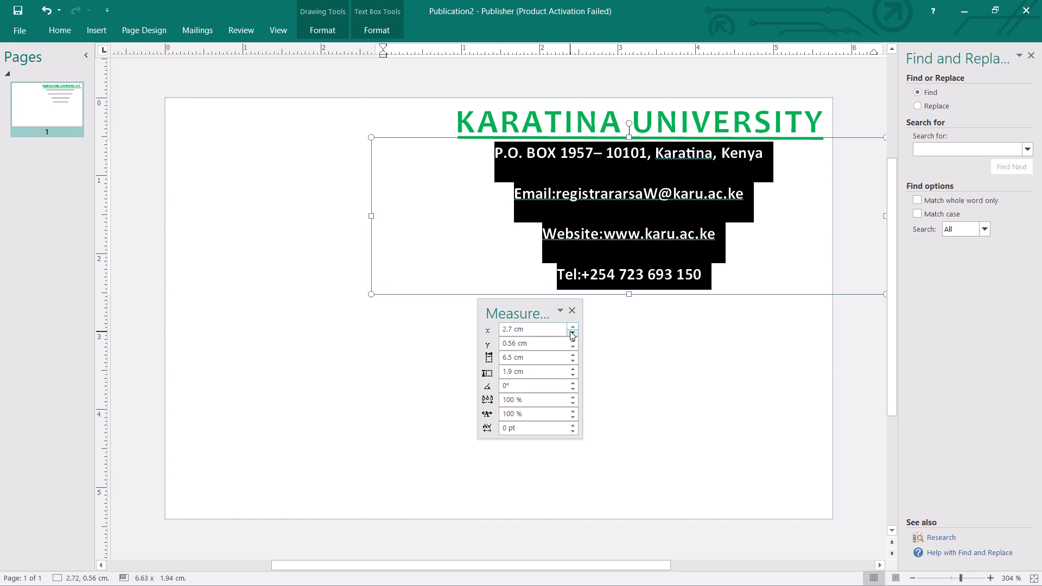
left_click(570, 331)
left_click(576, 327)
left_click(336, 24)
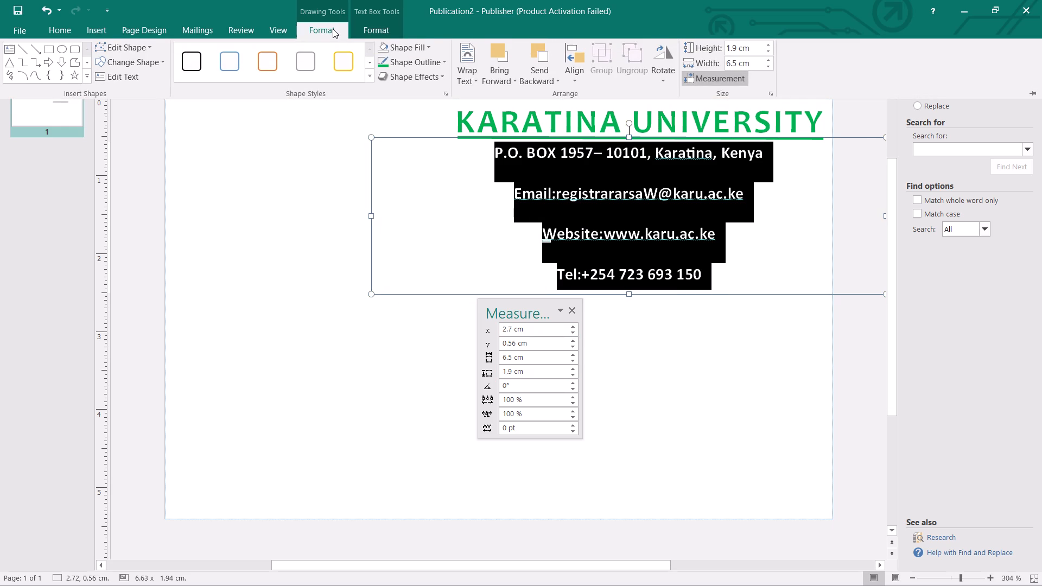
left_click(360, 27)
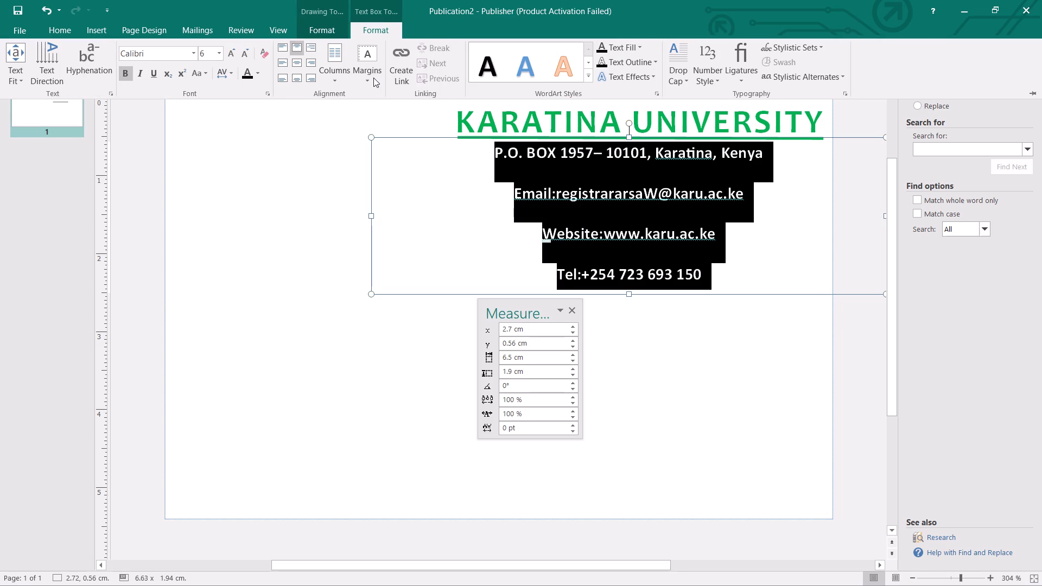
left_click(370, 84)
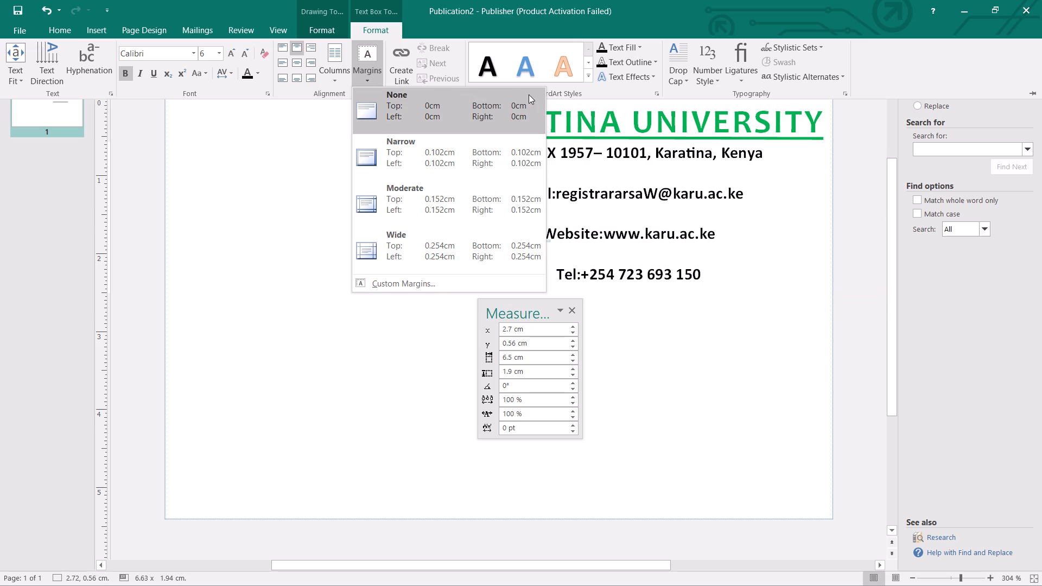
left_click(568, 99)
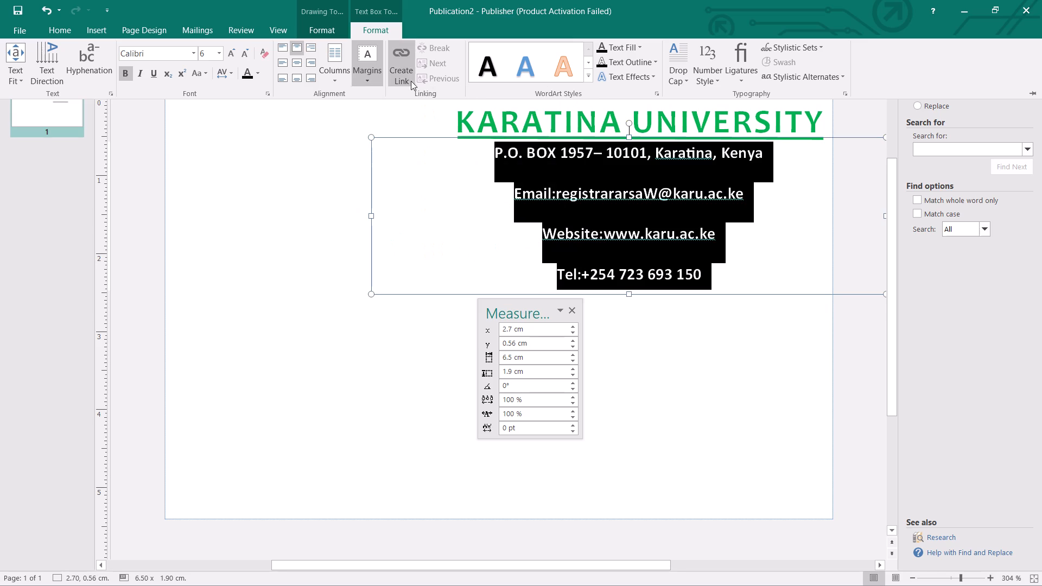
Examine the font colour choices, formatting options and detailed font settings for the selected contact lines.
left_click(261, 73)
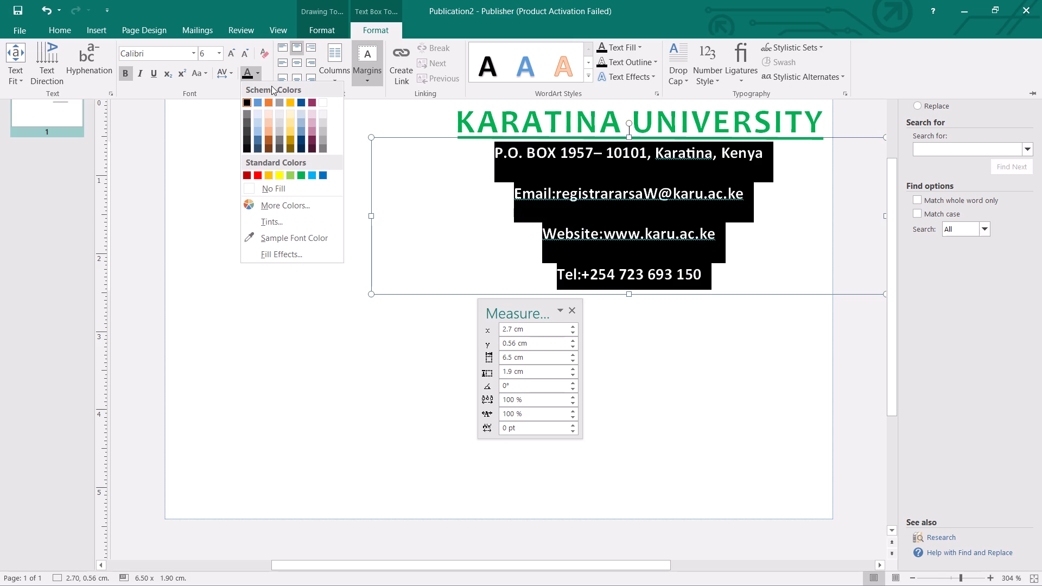
left_click(365, 93)
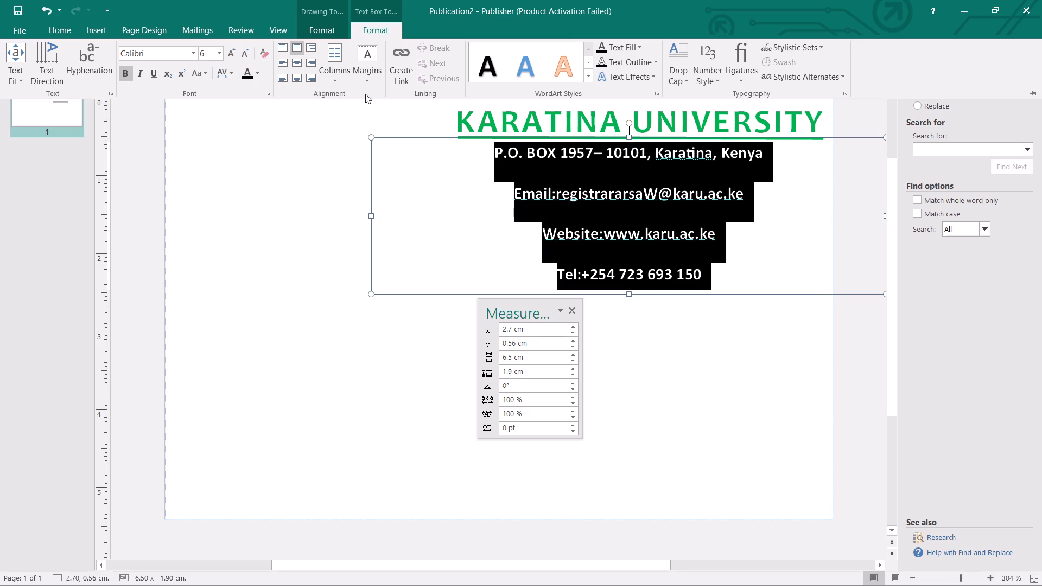
left_click(153, 27)
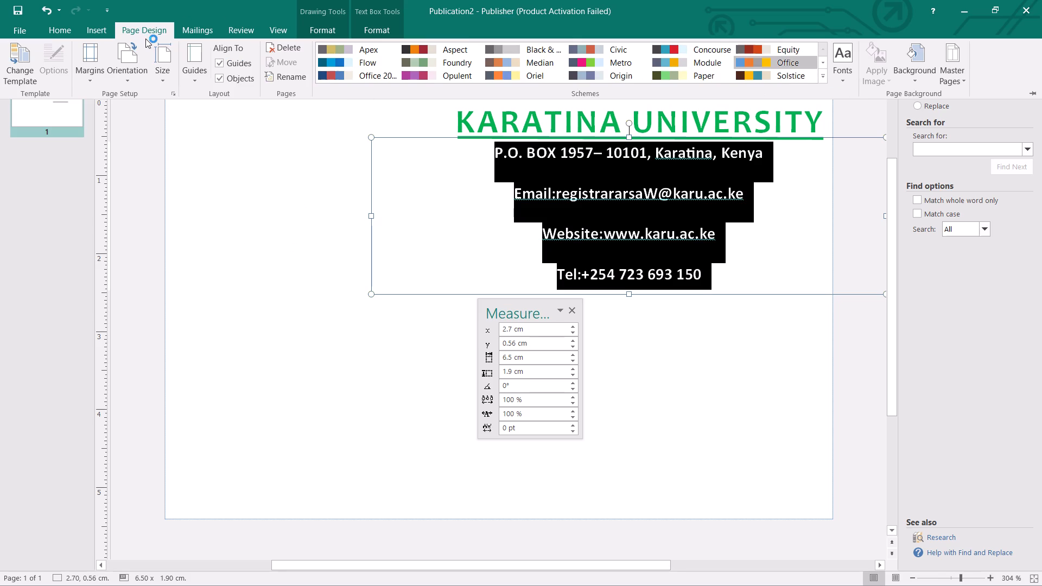
left_click(73, 28)
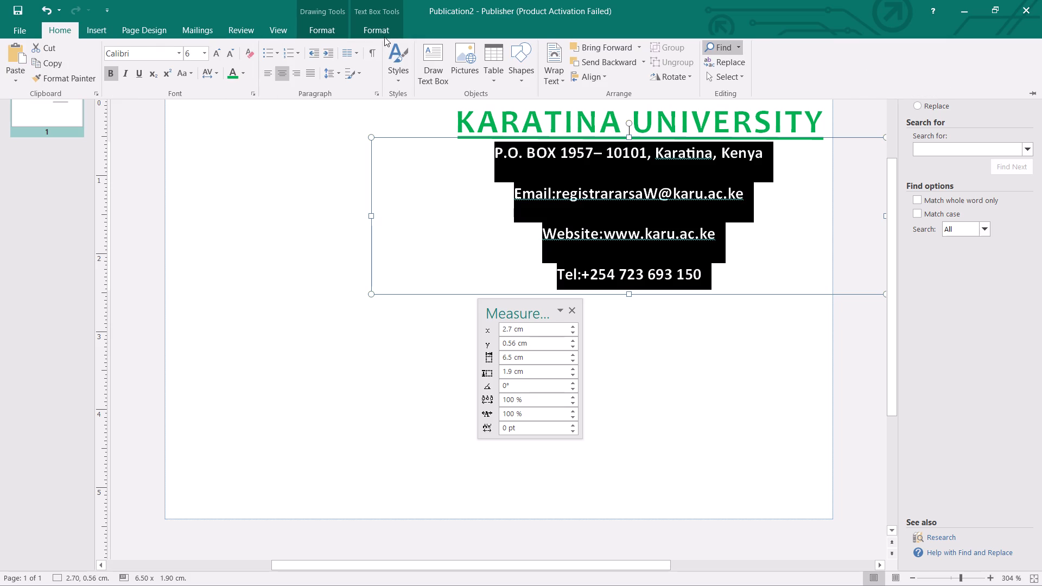
left_click(370, 25)
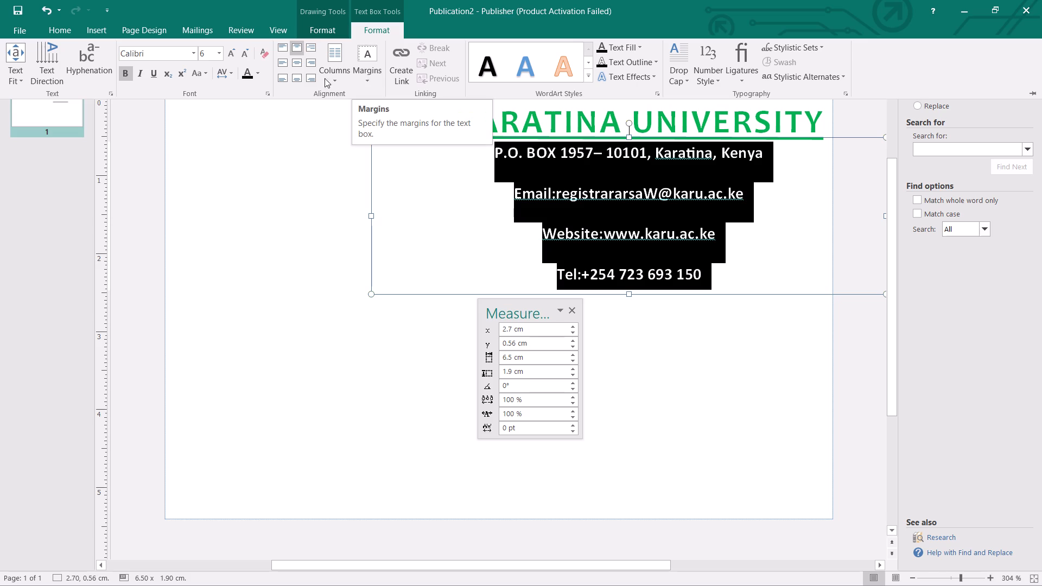
left_click(264, 91)
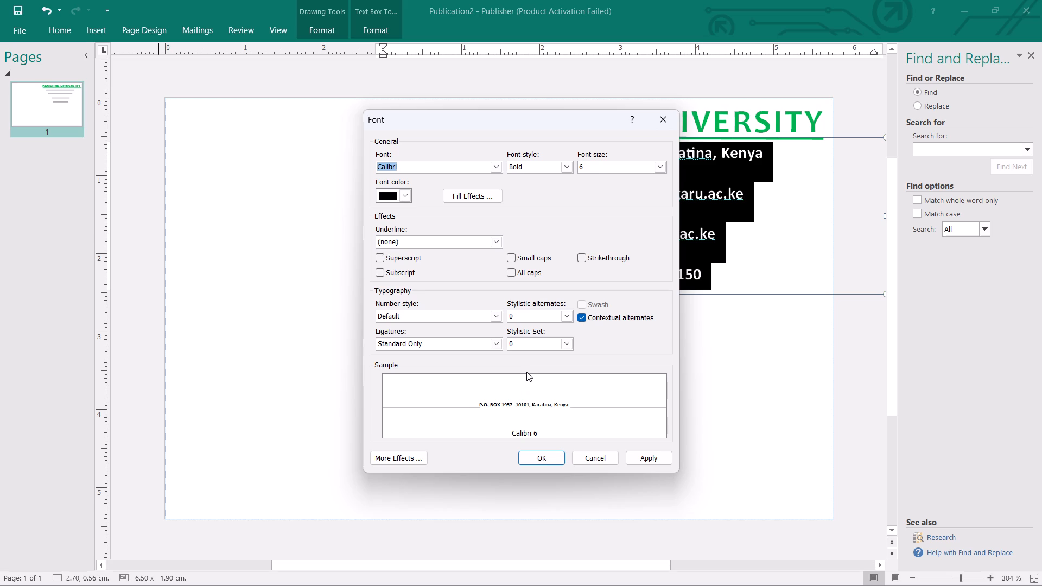
scroll(515, 401, "down", 4)
left_click(537, 456)
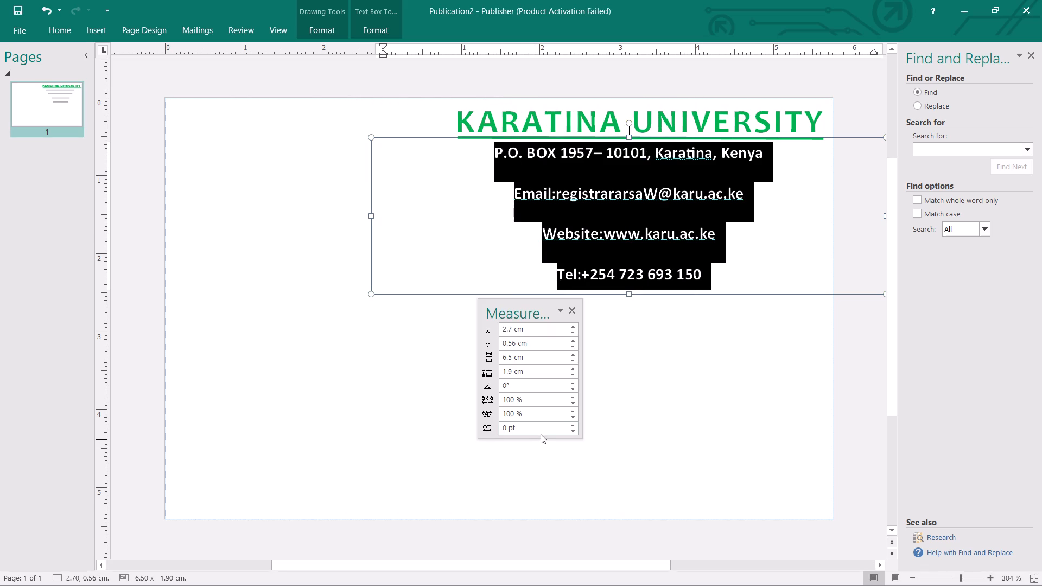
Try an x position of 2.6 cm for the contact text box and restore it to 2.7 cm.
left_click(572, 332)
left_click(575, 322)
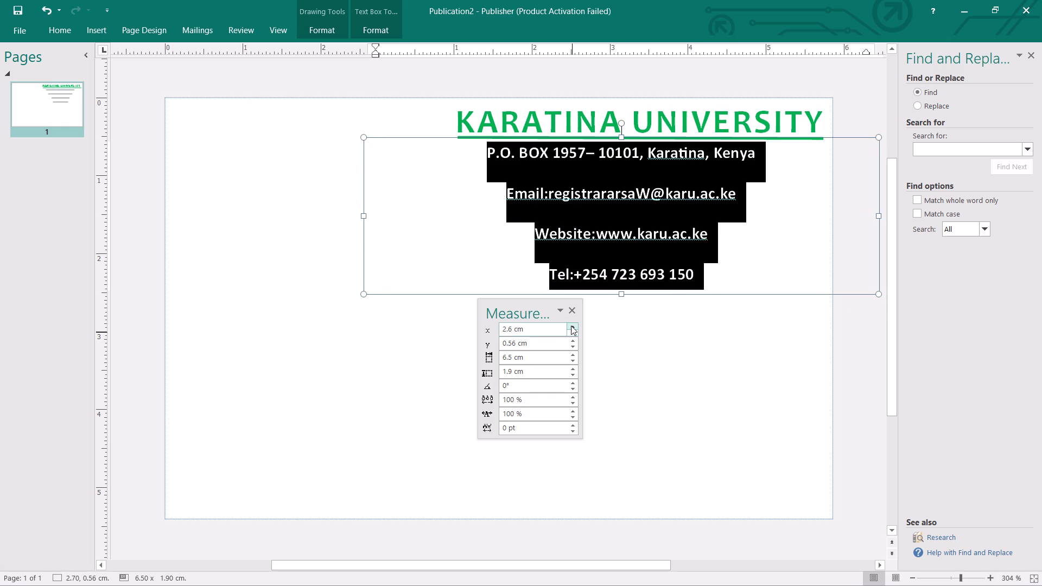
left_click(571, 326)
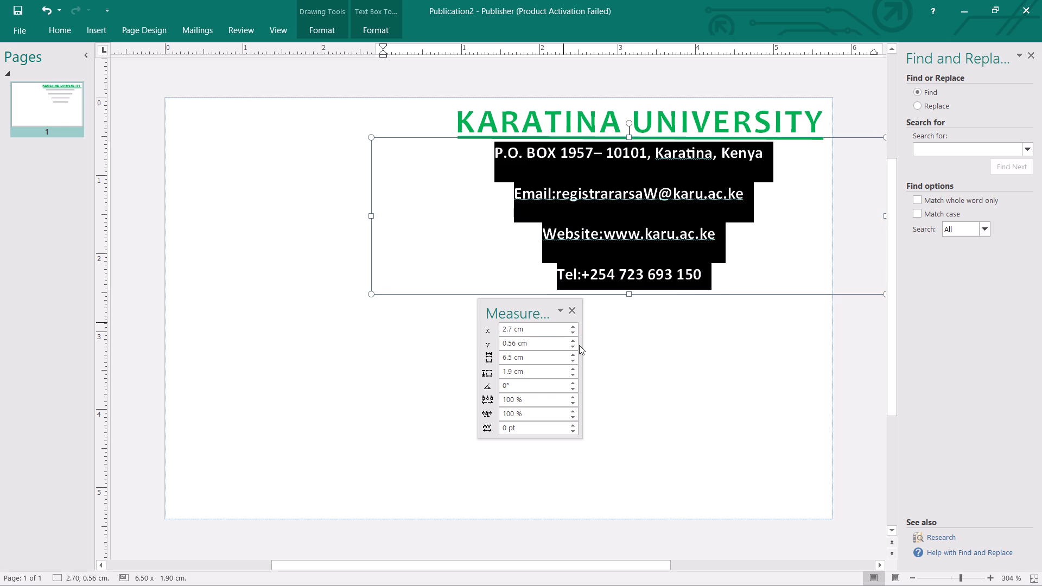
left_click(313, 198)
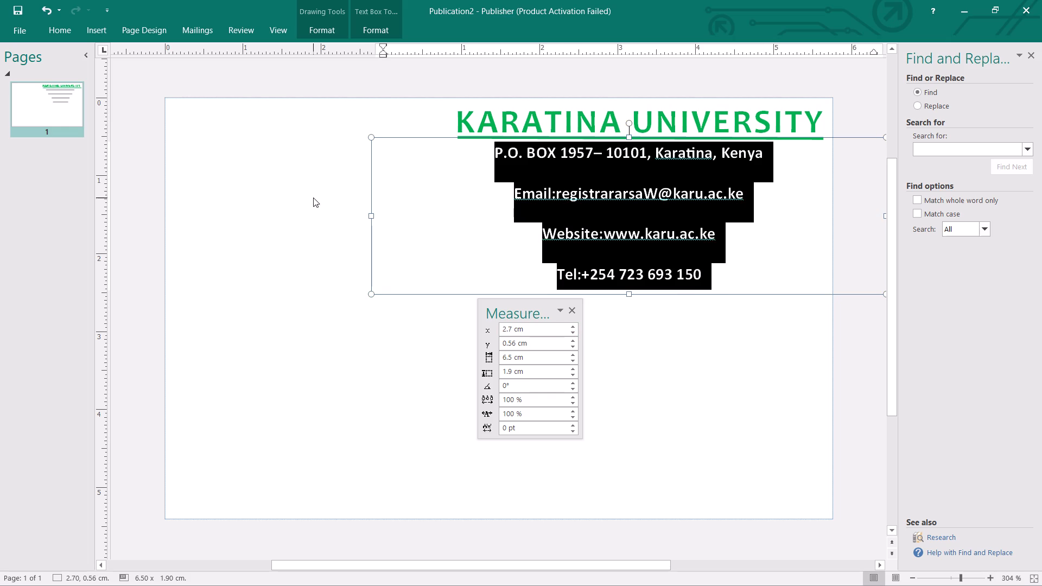
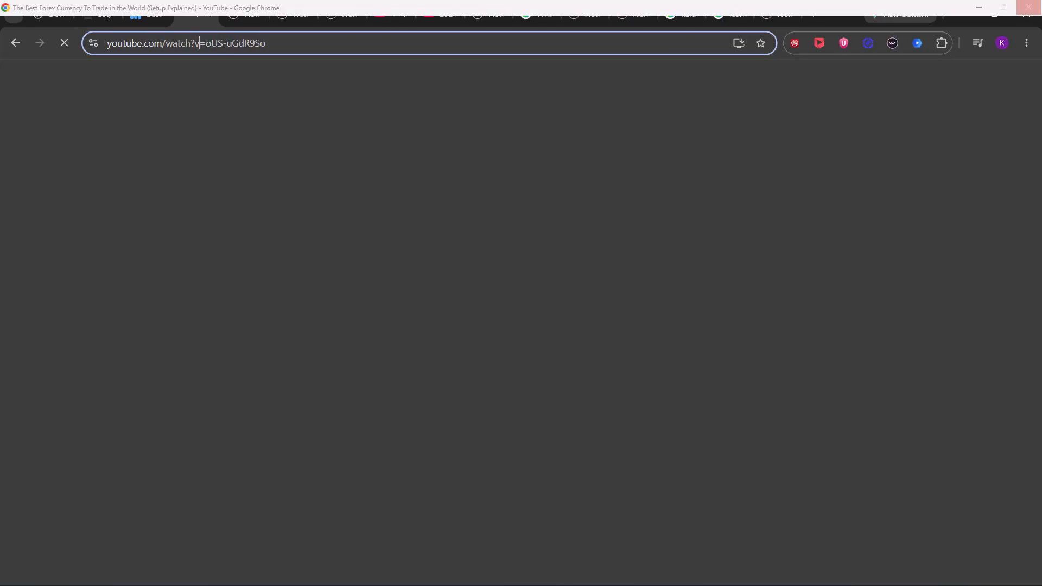
Switch to the open Karatina University search results in Chrome and review the overview from its beginning.
left_click(276, 44)
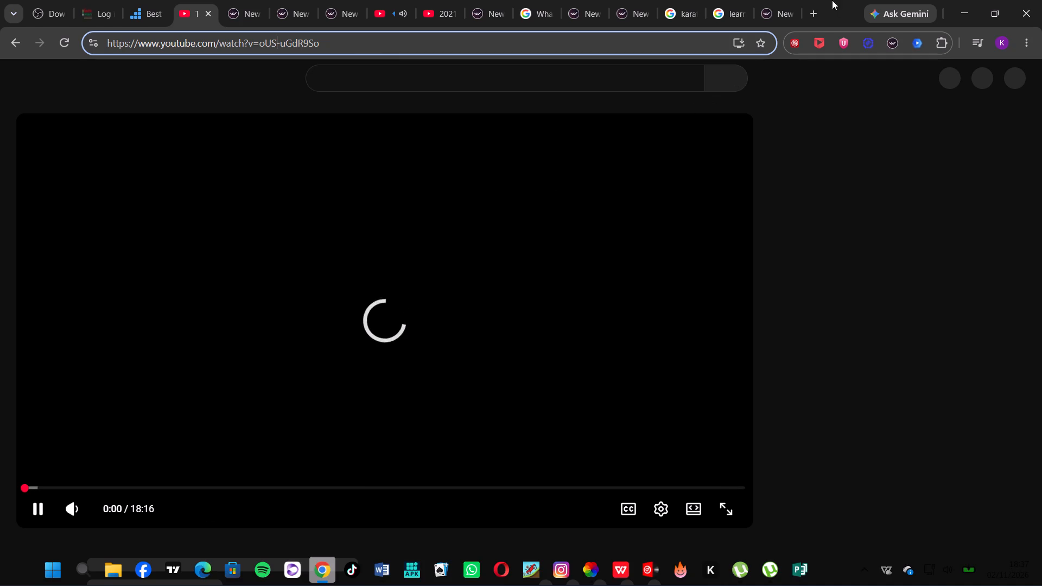
left_click(807, 10)
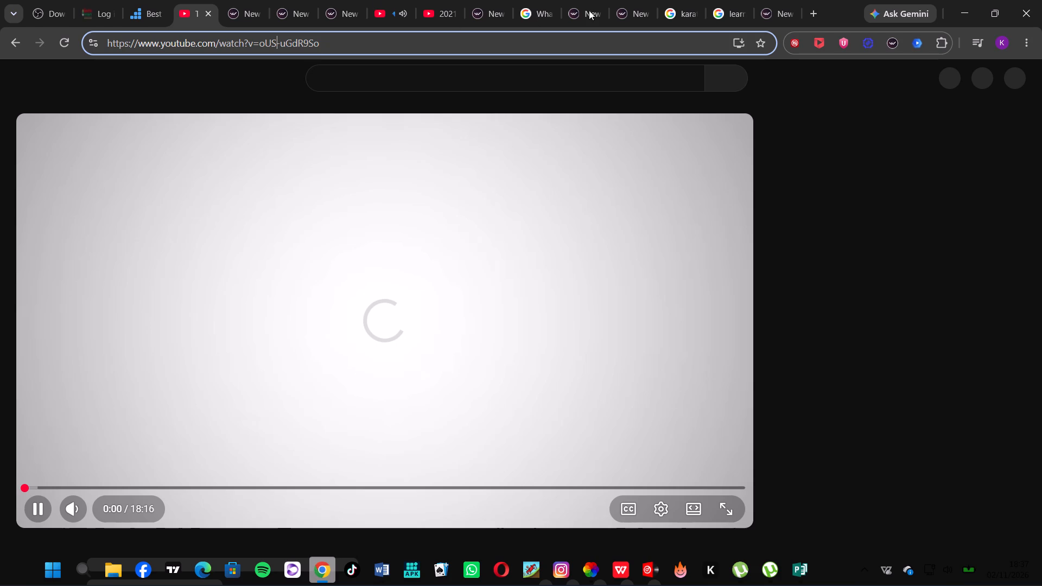
left_click(675, 9)
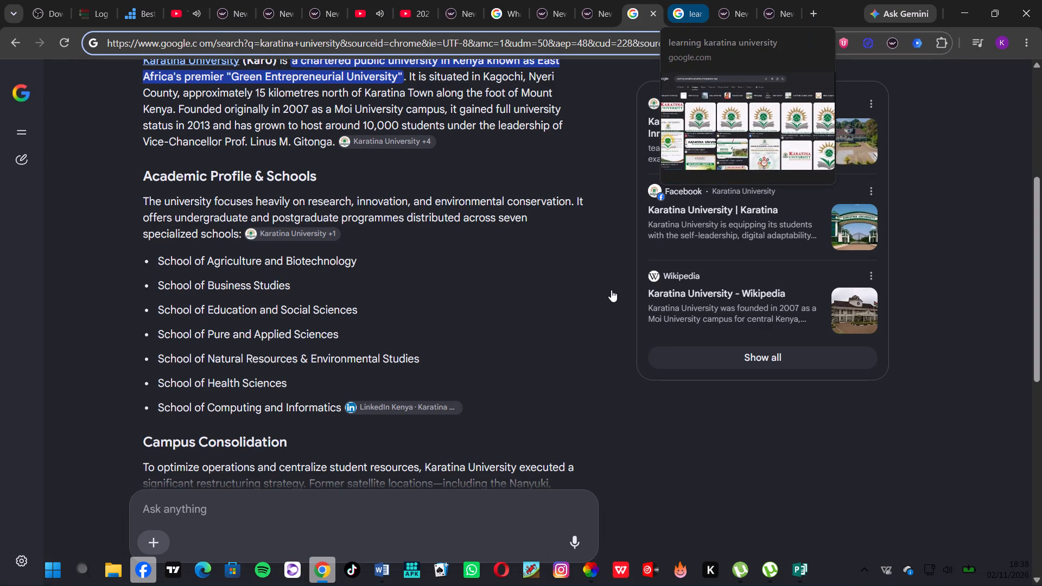
scroll(531, 207, "up", 9)
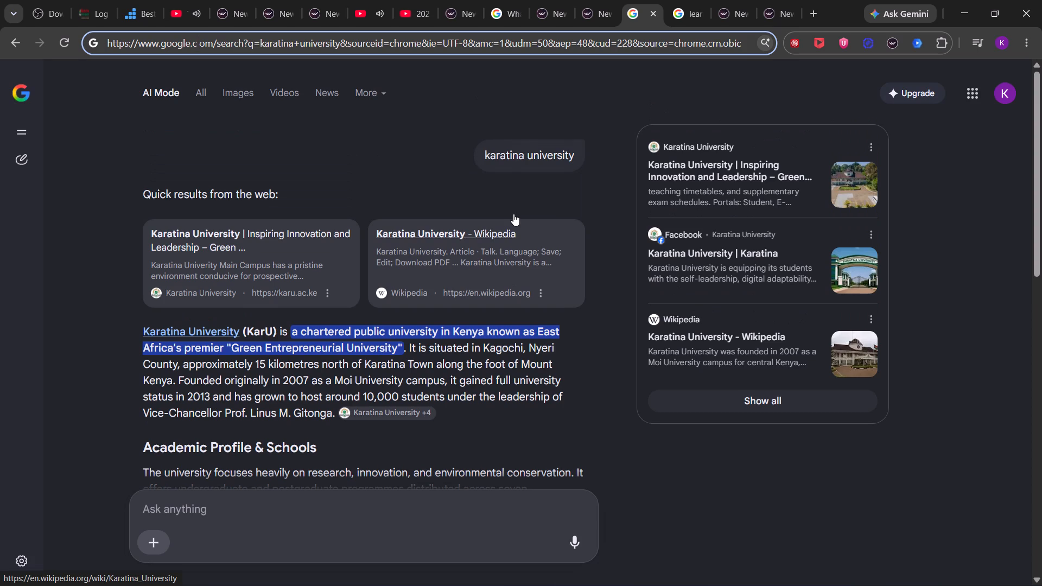
Open a new browser tab for a web search.
left_click(815, 9)
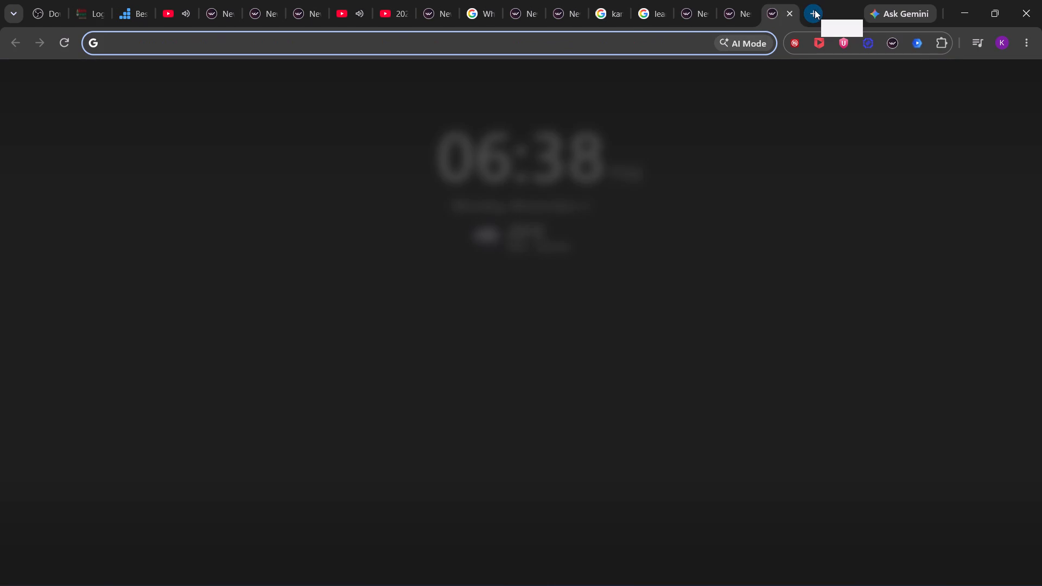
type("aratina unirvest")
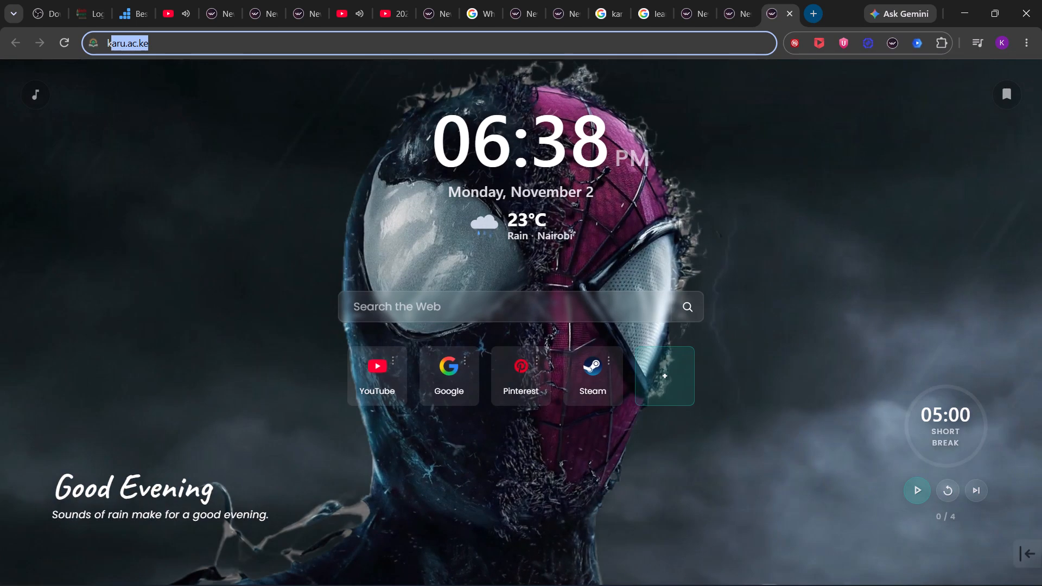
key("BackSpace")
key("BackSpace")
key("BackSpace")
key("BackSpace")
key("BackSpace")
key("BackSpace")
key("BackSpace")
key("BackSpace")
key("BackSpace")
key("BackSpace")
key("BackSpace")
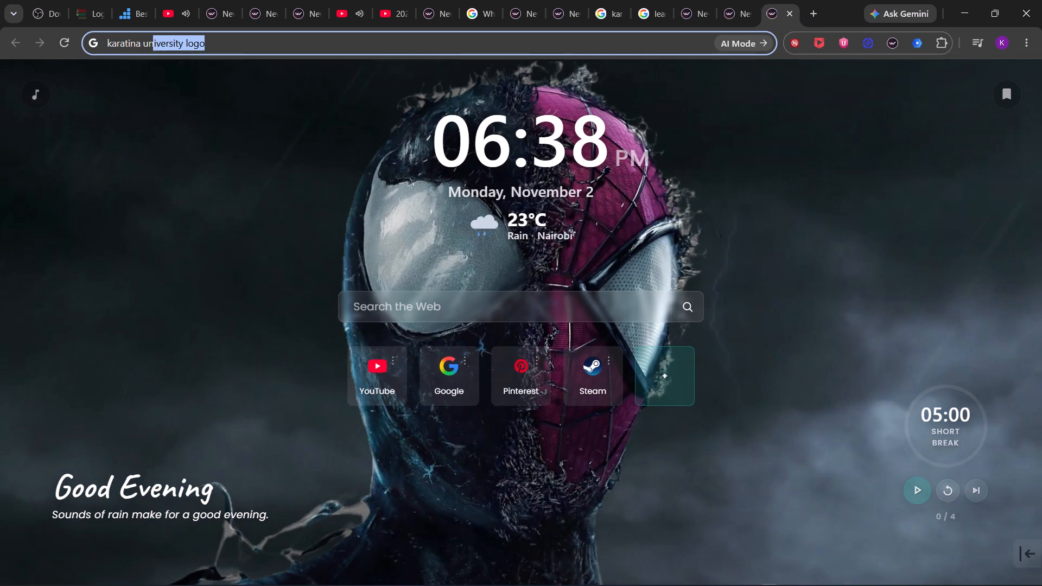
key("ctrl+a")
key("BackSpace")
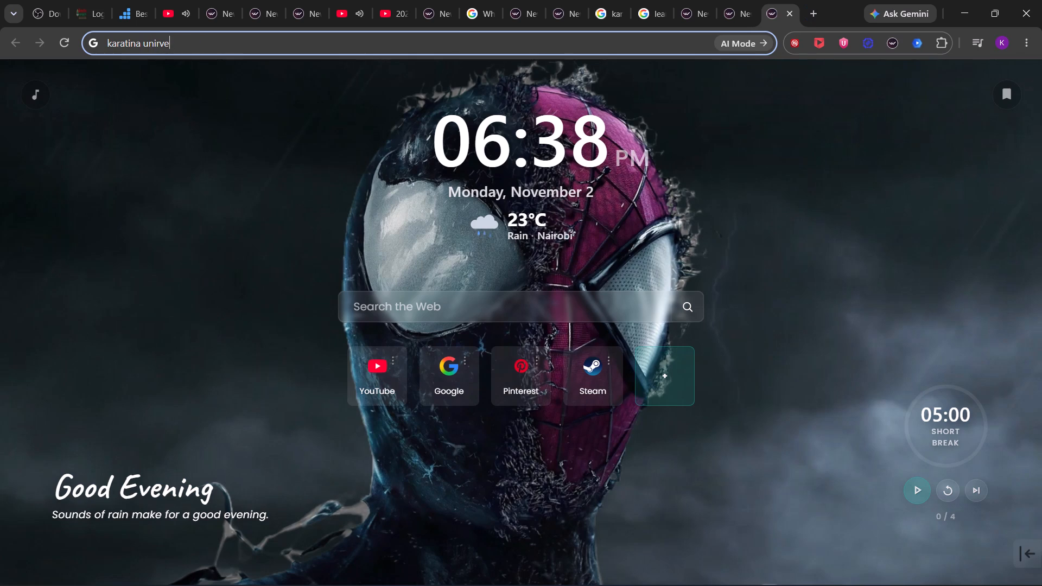
Search the web for "karu transparent logo".
type("karu")
key("space")
type("trans")
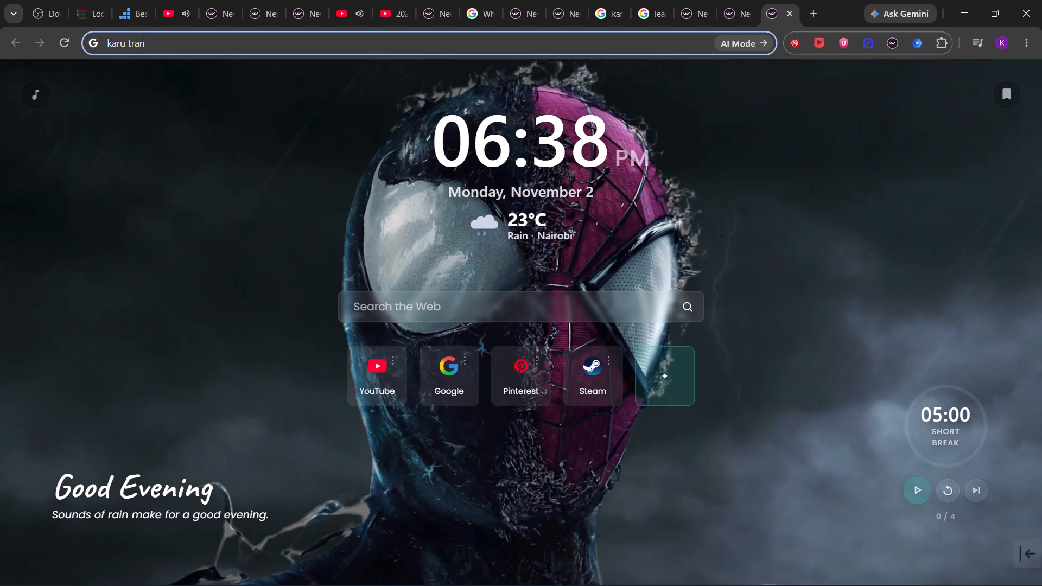
key("p")
key("a")
type("re")
type("nt logo")
key("Return")
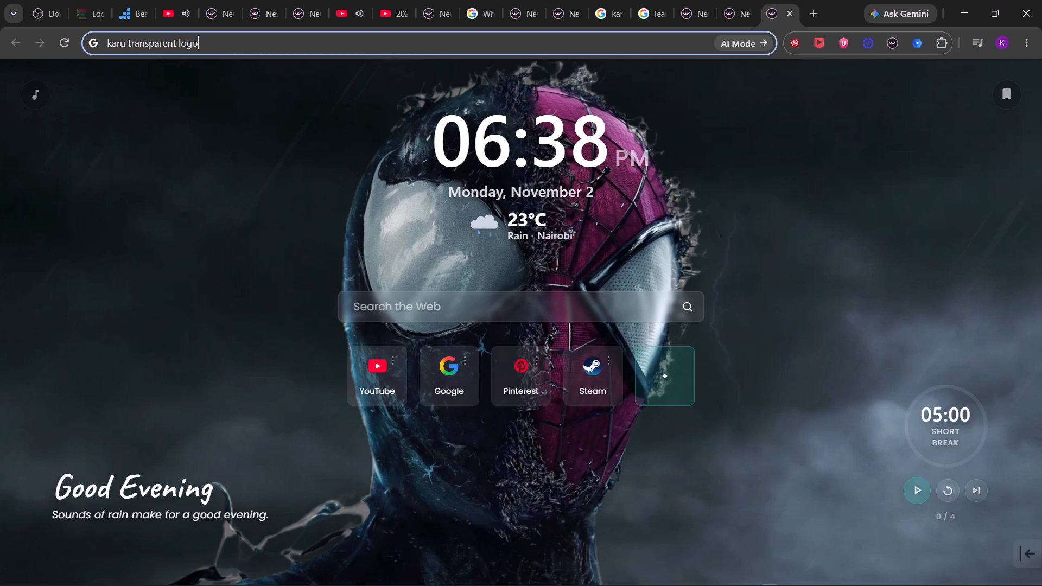
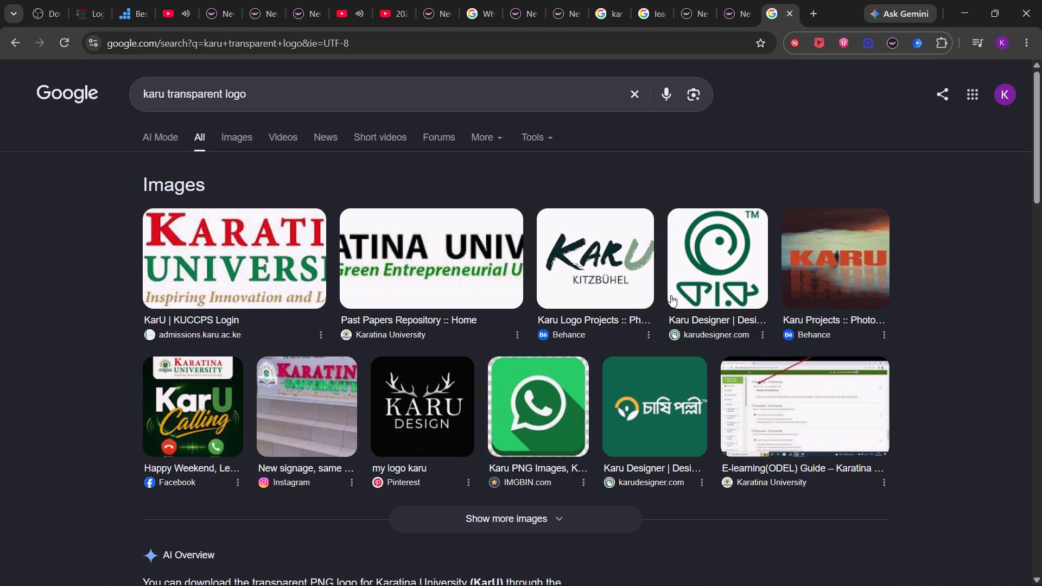
Look through the search results for a source offering a transparent Karatina University logo.
scroll(570, 294, "down", 7)
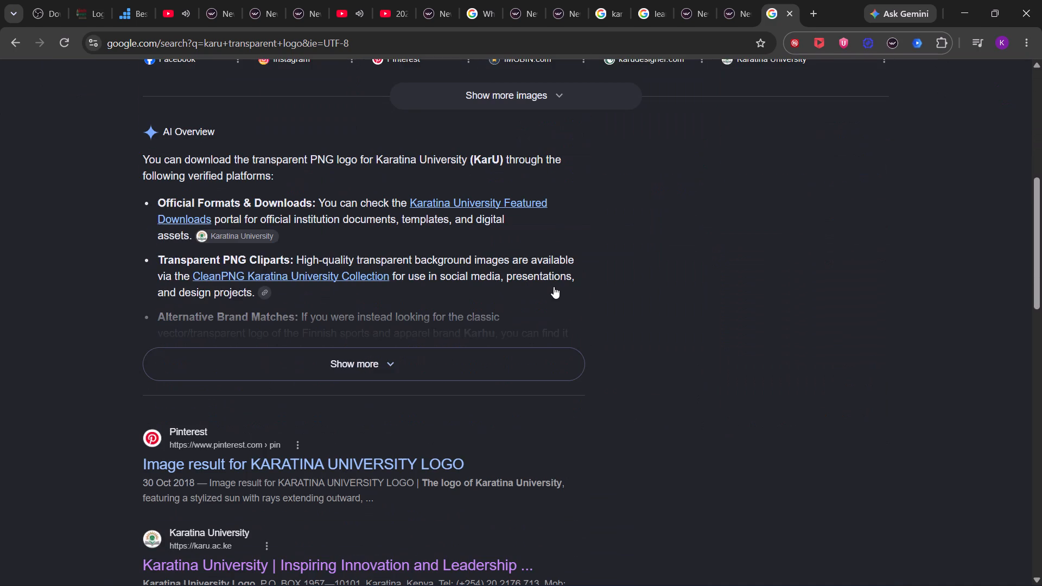
scroll(554, 286, "down", 7)
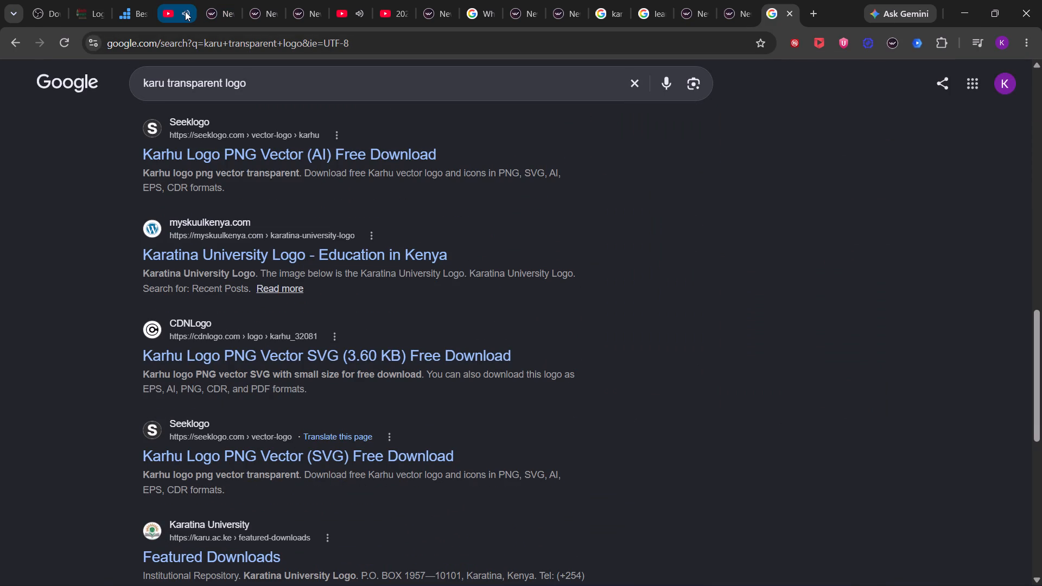
Close the first open YouTube video tab.
left_click(185, 11)
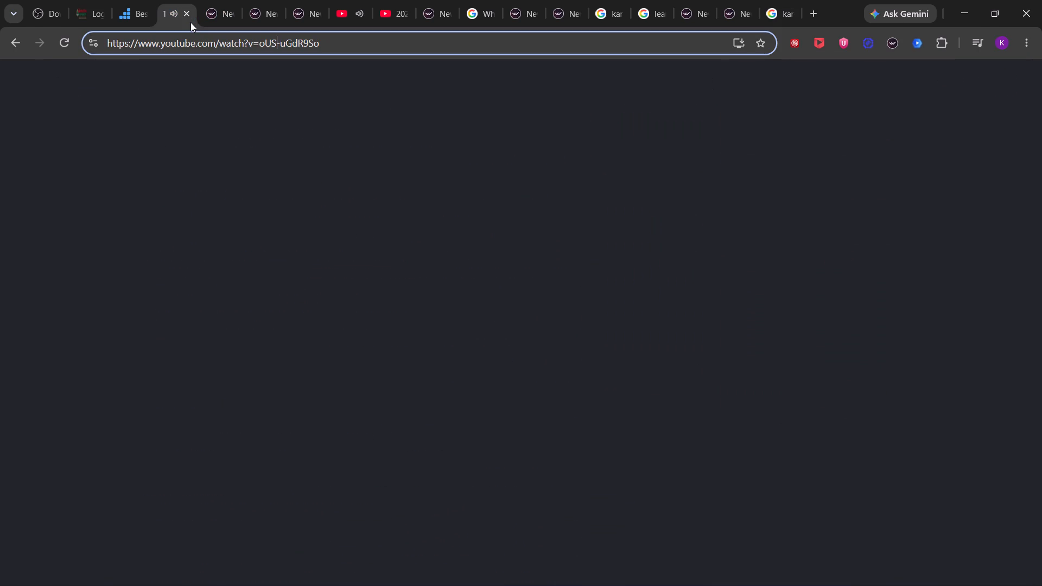
left_click(186, 11)
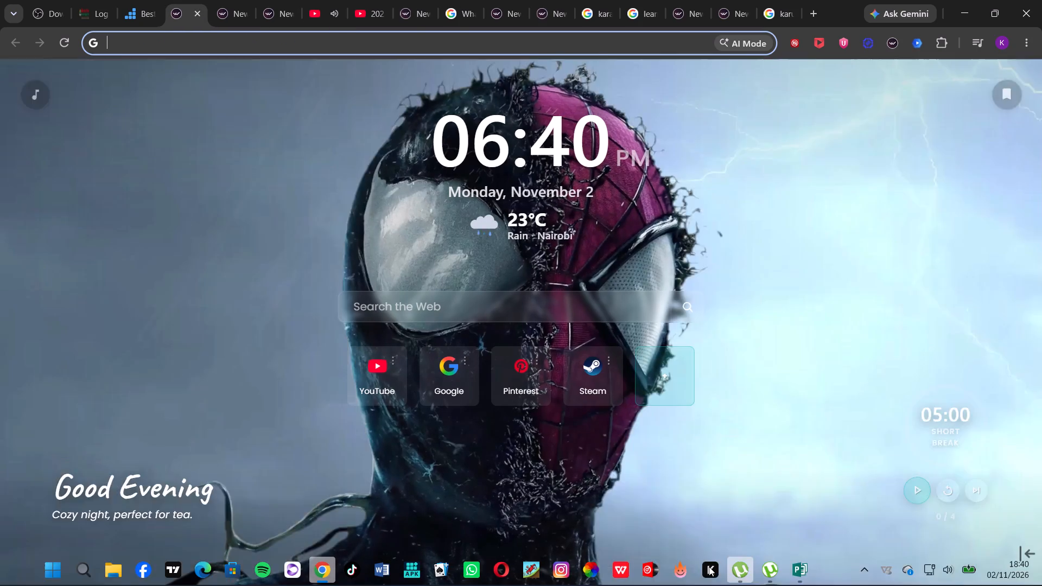
Try to open the pinned application marked with a K.
left_click(710, 567)
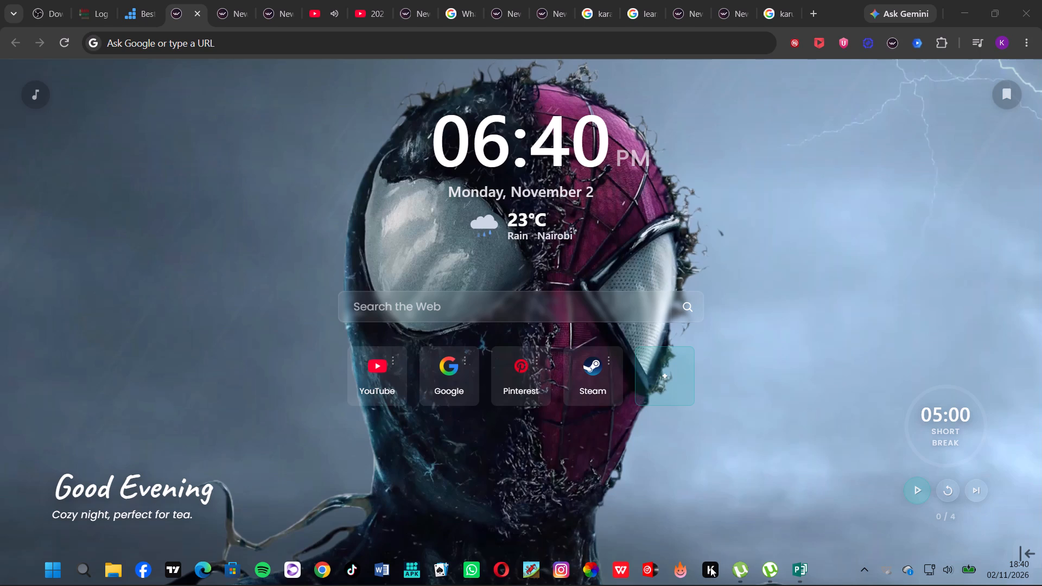
left_click(709, 574)
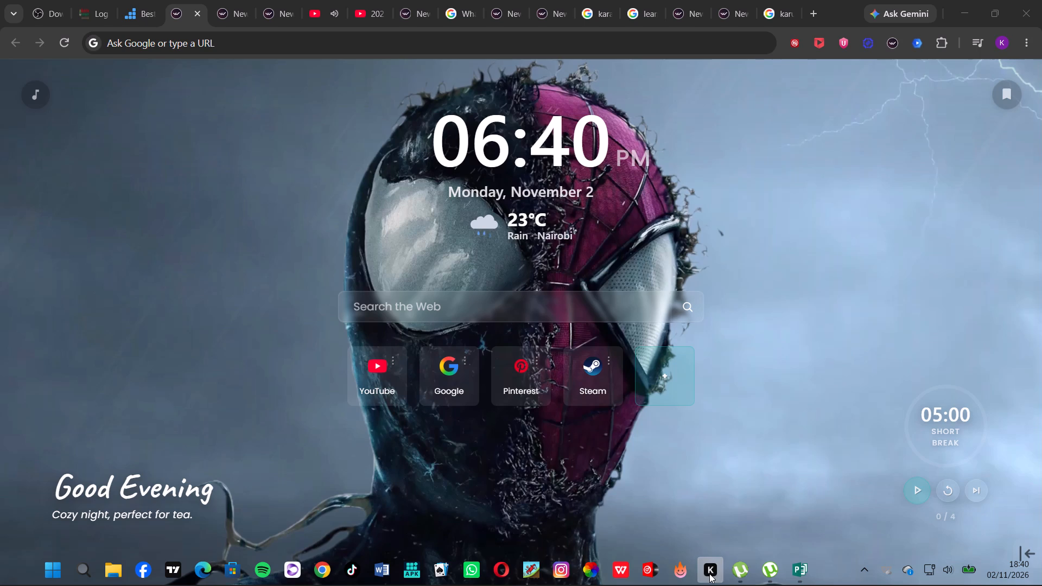
Minimize the Chrome window.
left_click(967, 12)
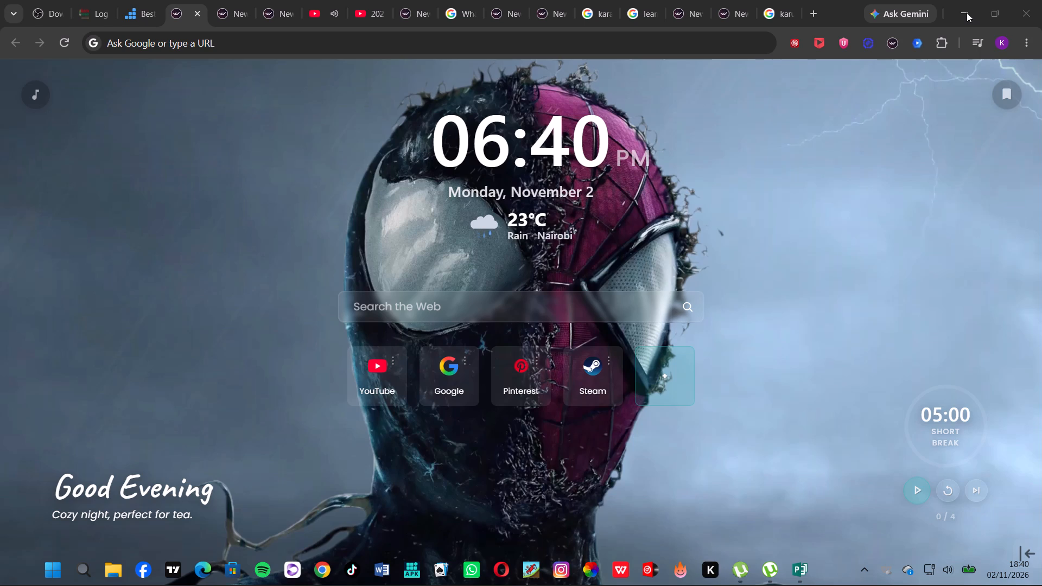